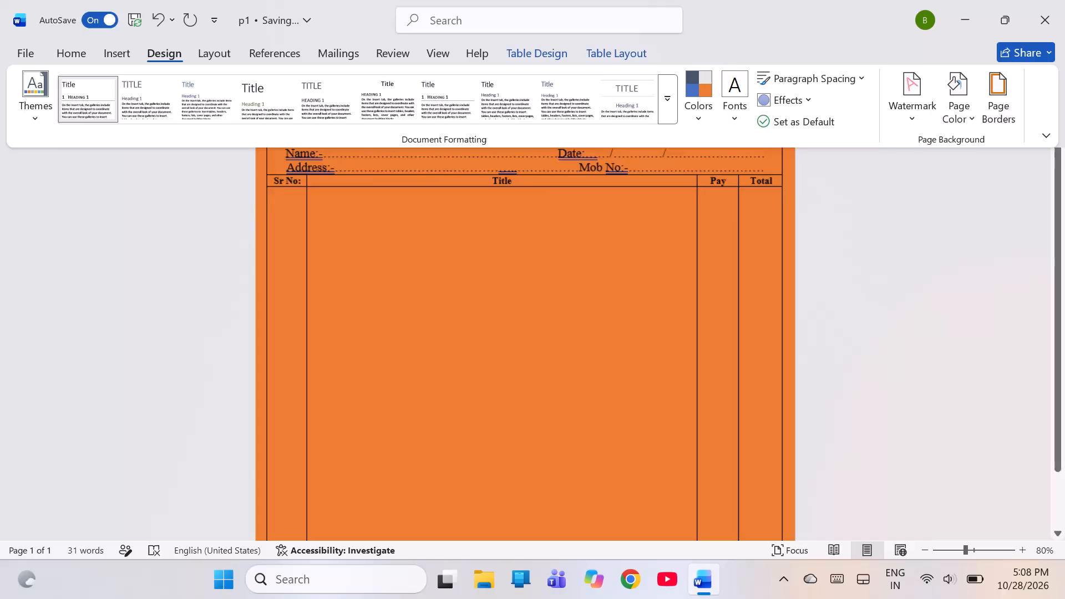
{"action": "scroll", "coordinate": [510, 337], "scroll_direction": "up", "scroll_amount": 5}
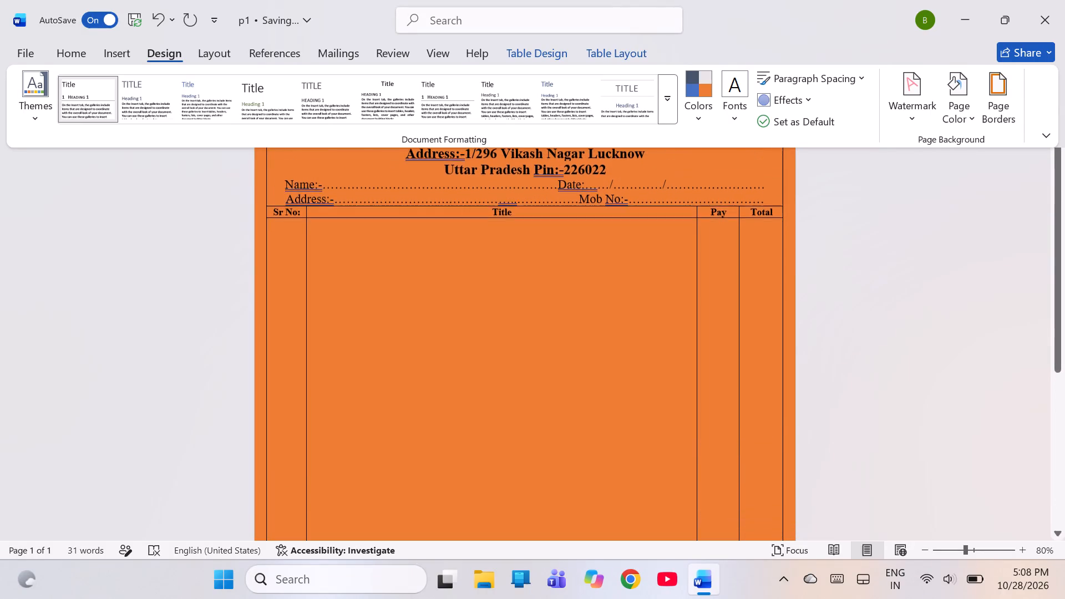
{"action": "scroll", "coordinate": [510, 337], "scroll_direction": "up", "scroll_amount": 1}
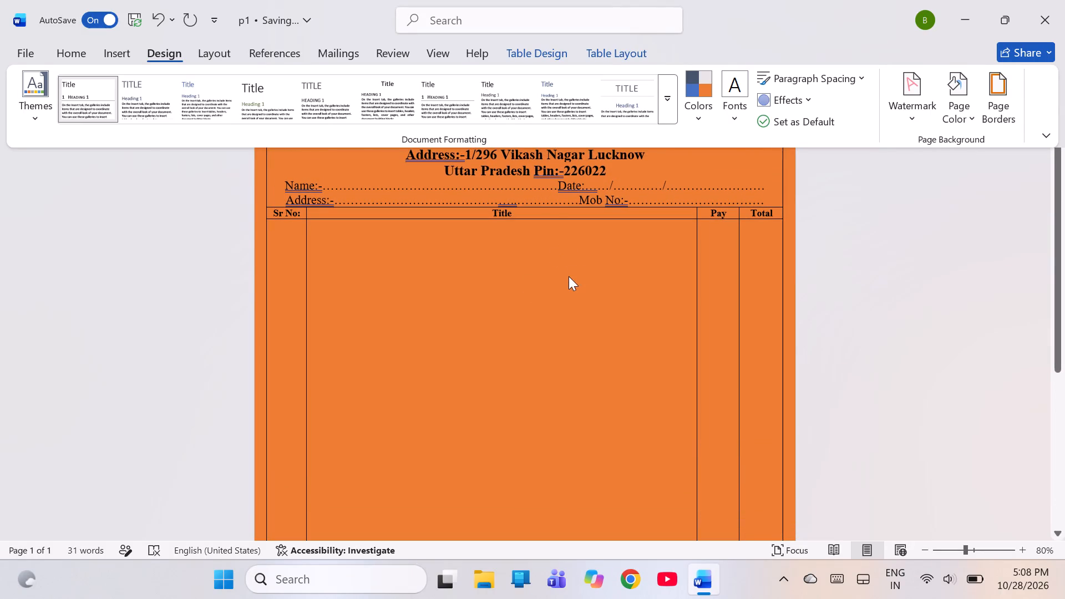
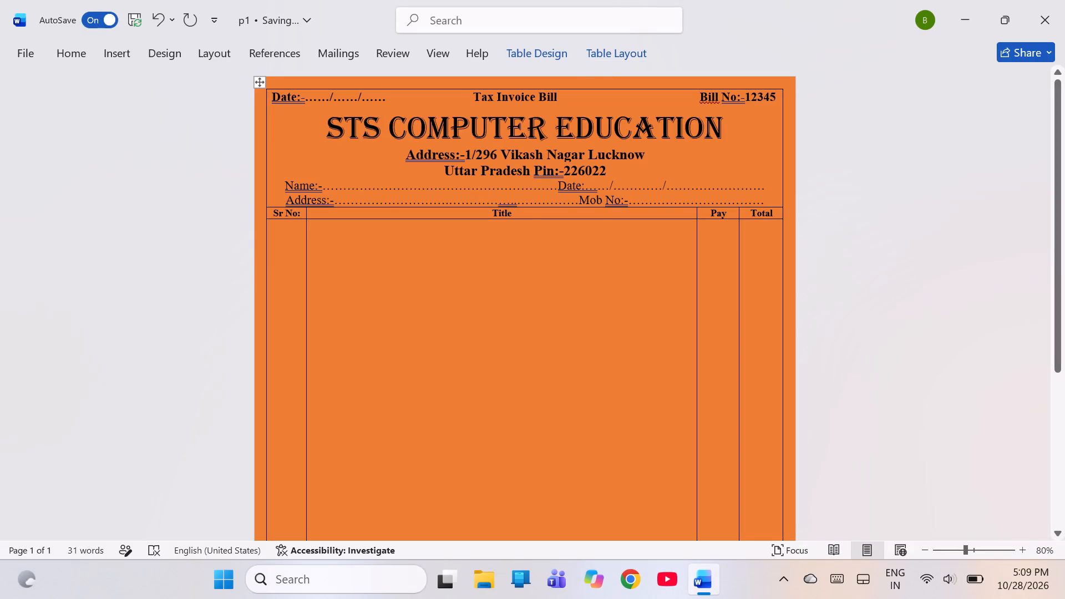
Place the text cursor at the end of the STS COMPUTER EDUCATION heading and bring up the hidden text formatting commands.
{"action": "left_click", "coordinate": [723, 133]}
{"action": "left_click", "coordinate": [72, 46]}
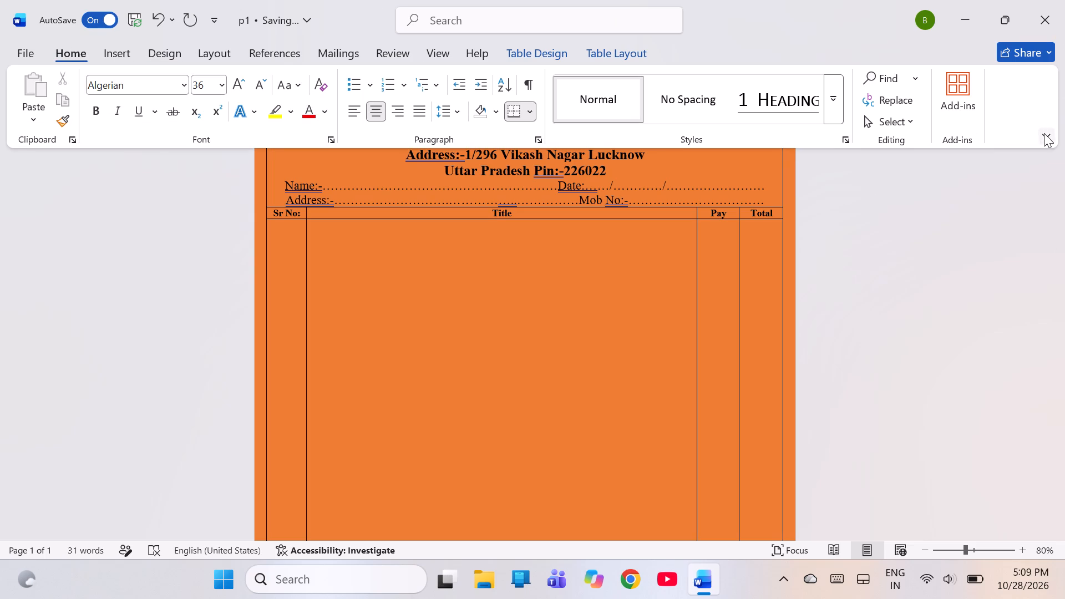
{"action": "left_click", "coordinate": [1044, 133]}
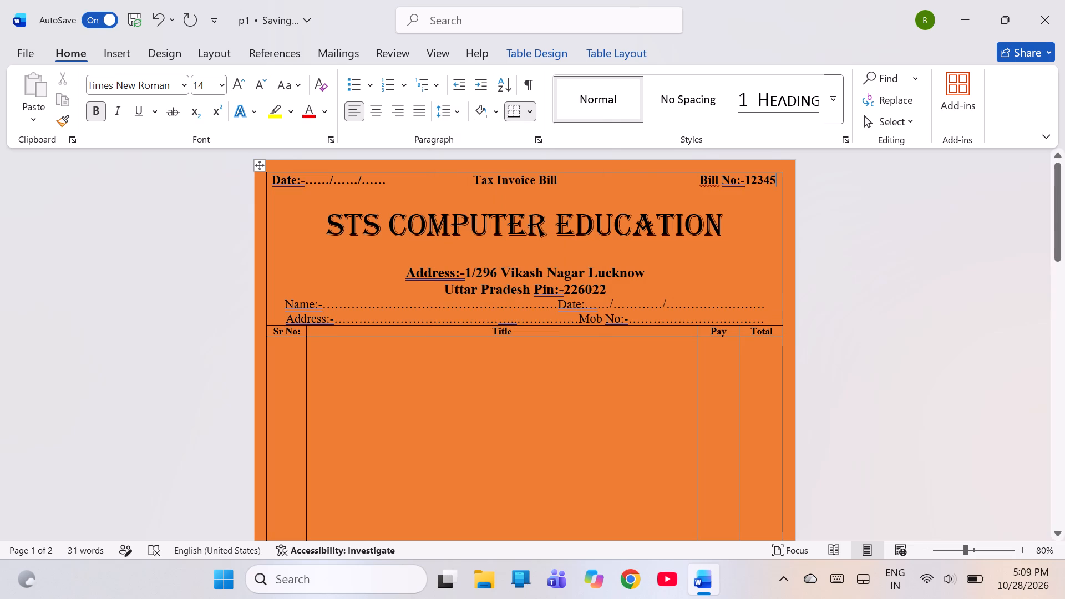
Set the line spacing to 1.5 for the state and Pin line of the institute's address and for the Name and Date line.
{"action": "left_click", "coordinate": [635, 296]}
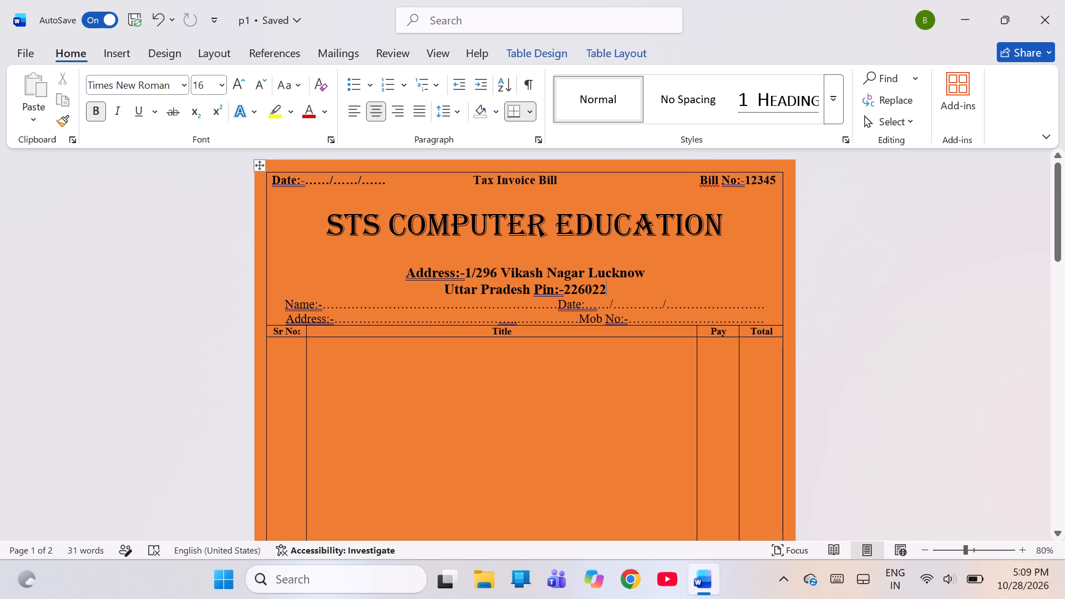
{"action": "left_click", "coordinate": [457, 112]}
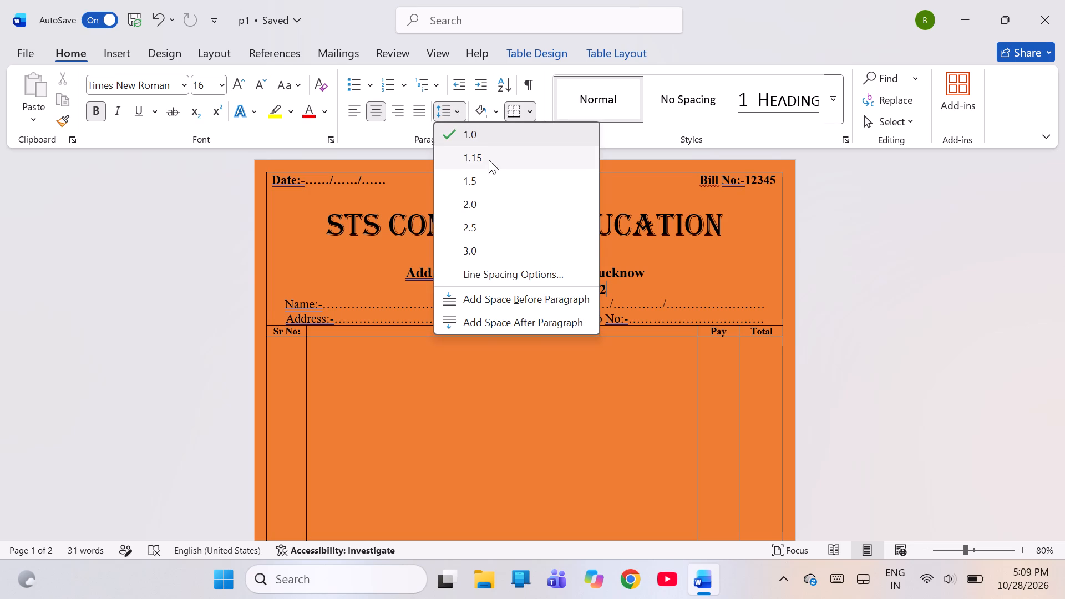
{"action": "left_click", "coordinate": [470, 176]}
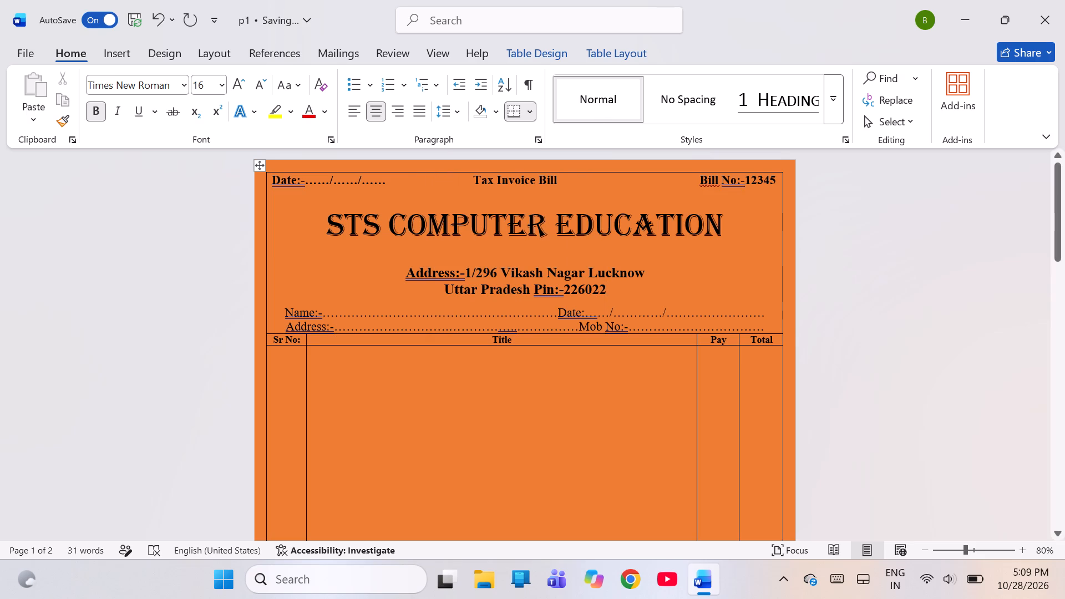
{"action": "left_click", "coordinate": [769, 313]}
{"action": "left_click", "coordinate": [455, 120]}
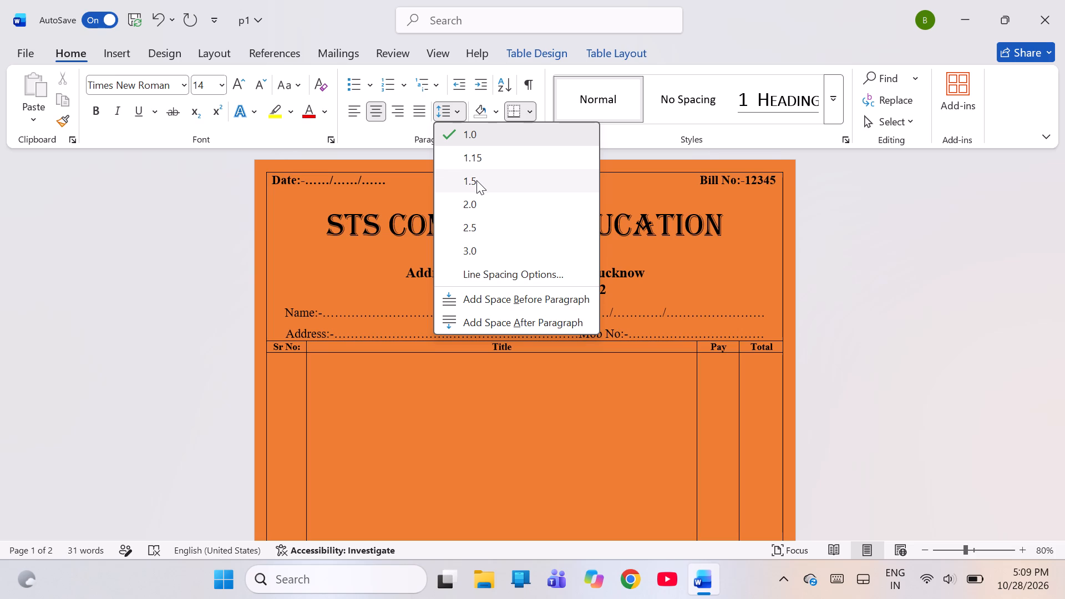
{"action": "left_click", "coordinate": [476, 180]}
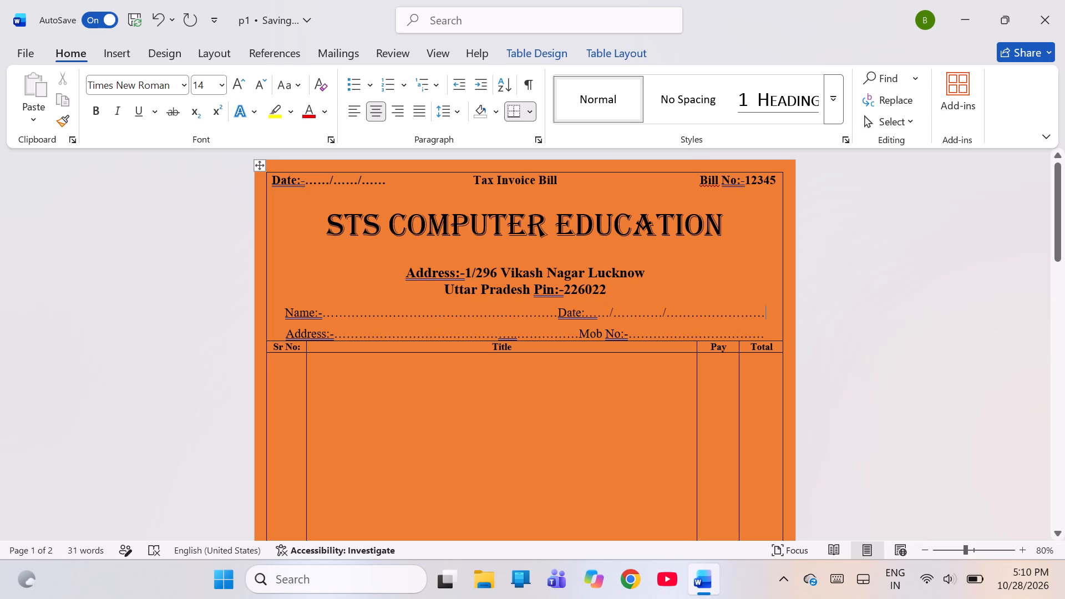
Set the line spacing to 1.15 for the STS COMPUTER EDUCATION heading and for the first address line below it.
{"action": "left_click", "coordinate": [728, 220]}
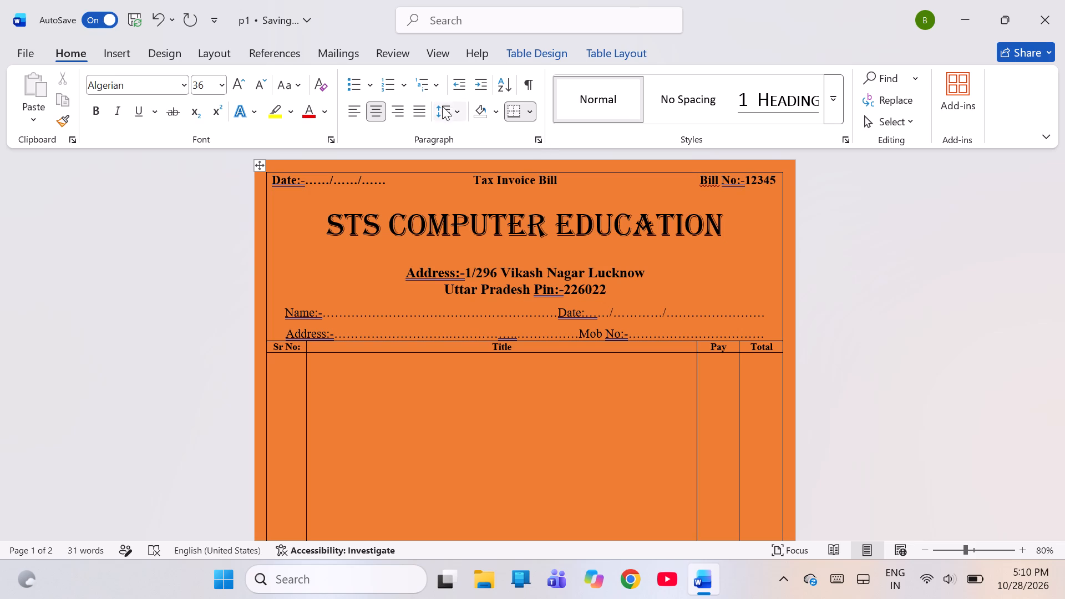
{"action": "left_click", "coordinate": [461, 113]}
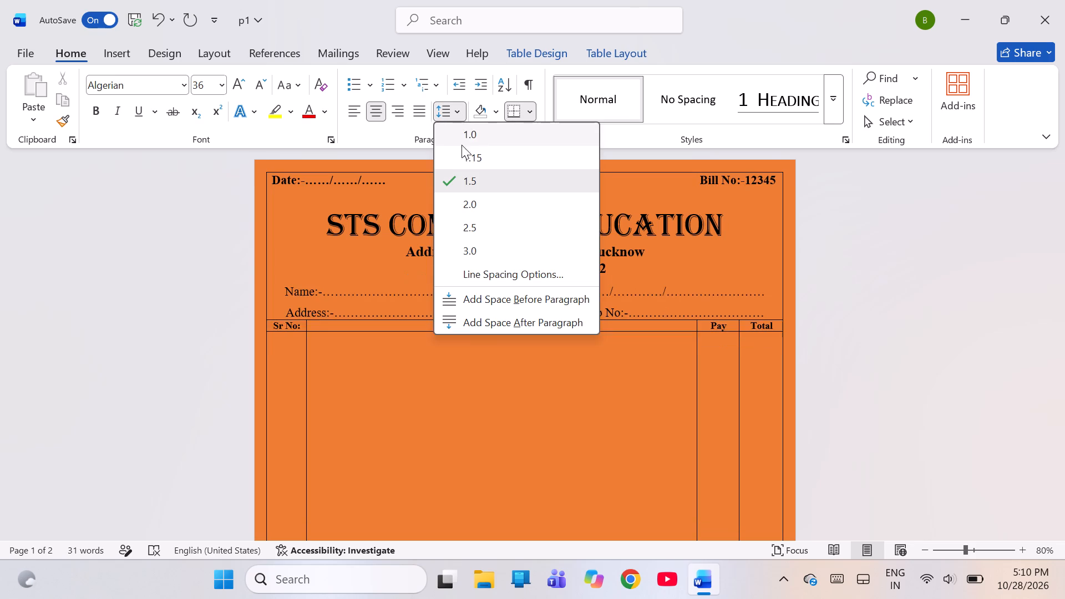
{"action": "left_click", "coordinate": [461, 157]}
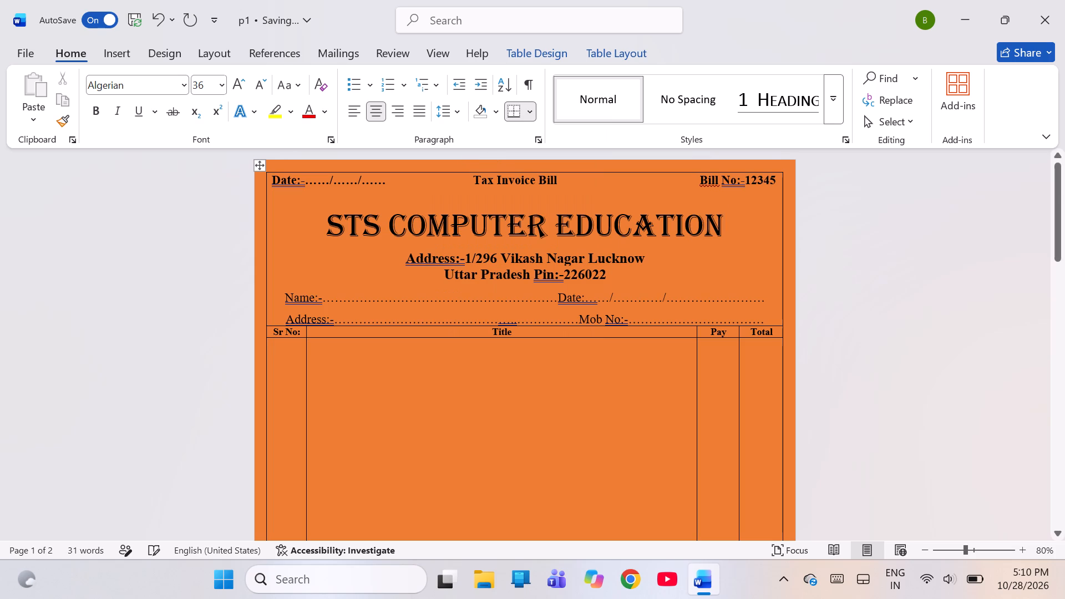
{"action": "left_click", "coordinate": [647, 257]}
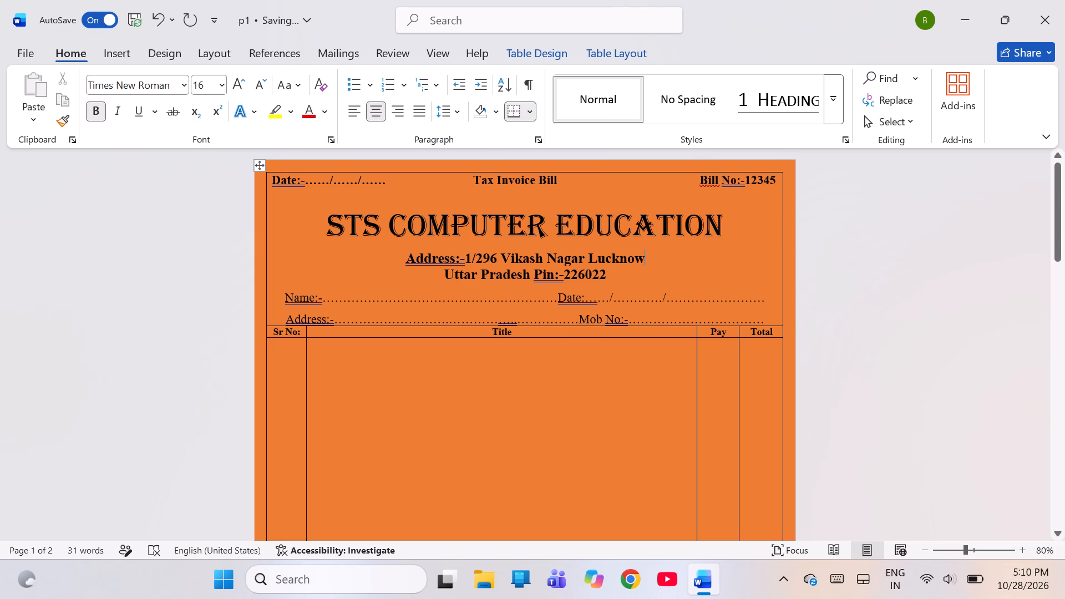
{"action": "left_click", "coordinate": [458, 112]}
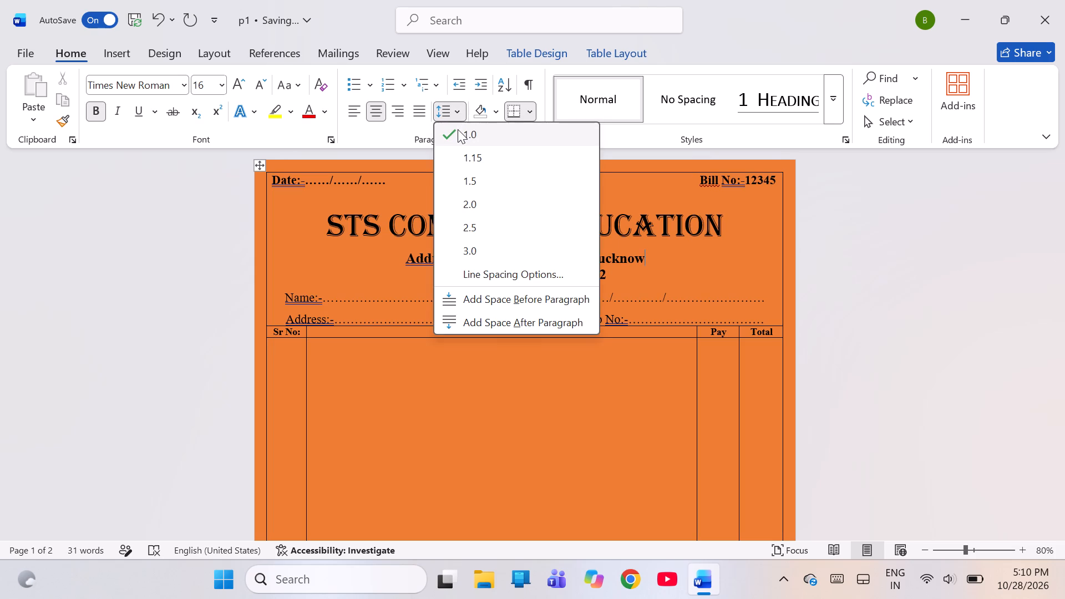
{"action": "left_click", "coordinate": [469, 153]}
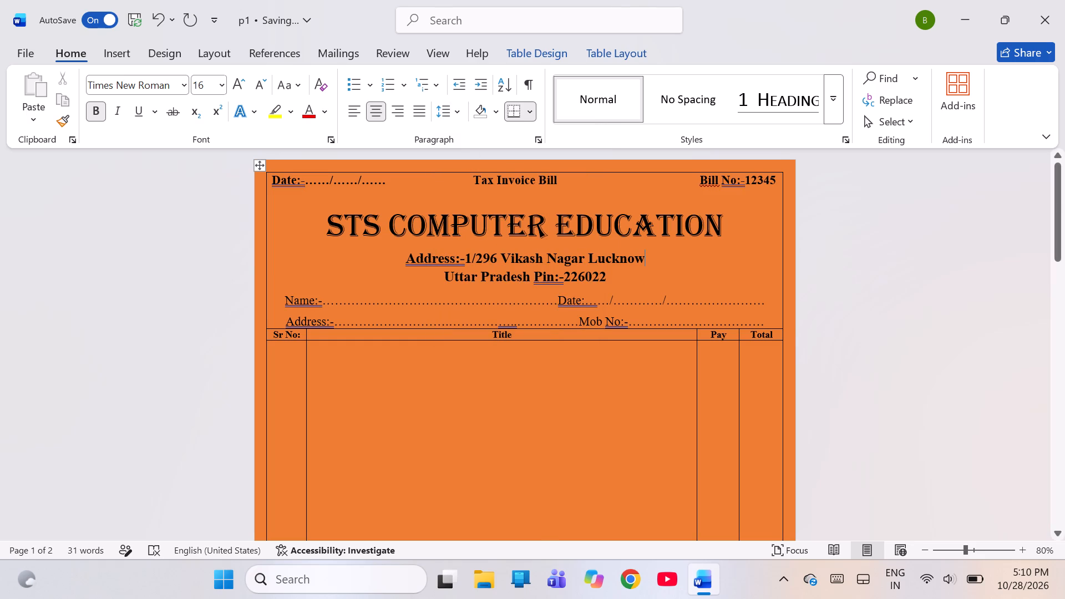
Set the line spacing of the customer Address and Mob No line to 1.5.
{"action": "left_click", "coordinate": [732, 265]}
{"action": "left_click", "coordinate": [761, 322]}
{"action": "left_click_drag", "start_coordinate": [452, 113], "coordinate": [469, 153]}
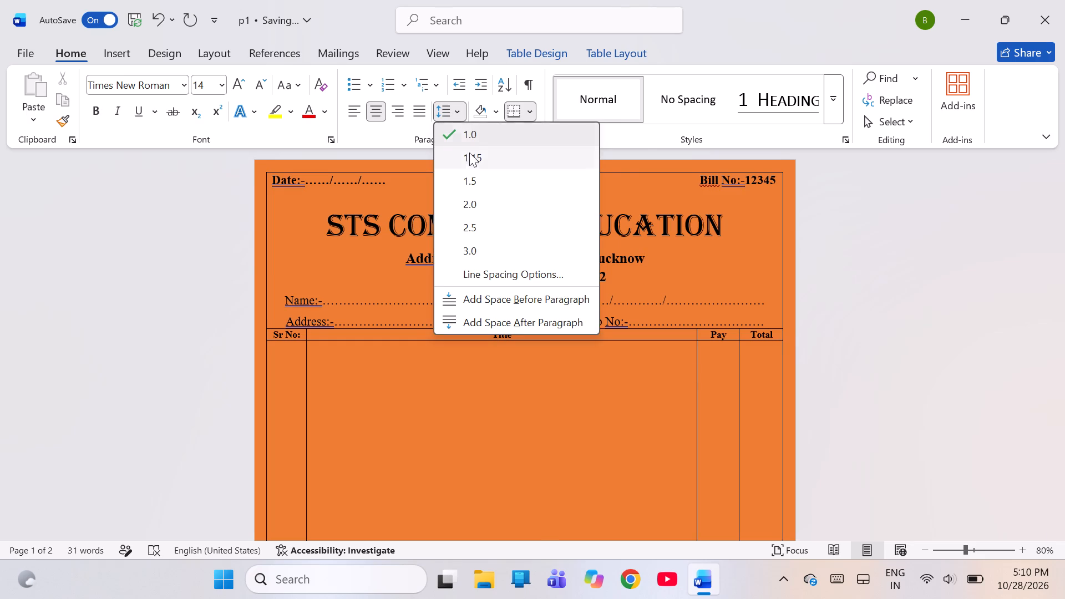
{"action": "left_click_drag", "start_coordinate": [469, 153], "coordinate": [468, 180]}
{"action": "left_click", "coordinate": [468, 180]}
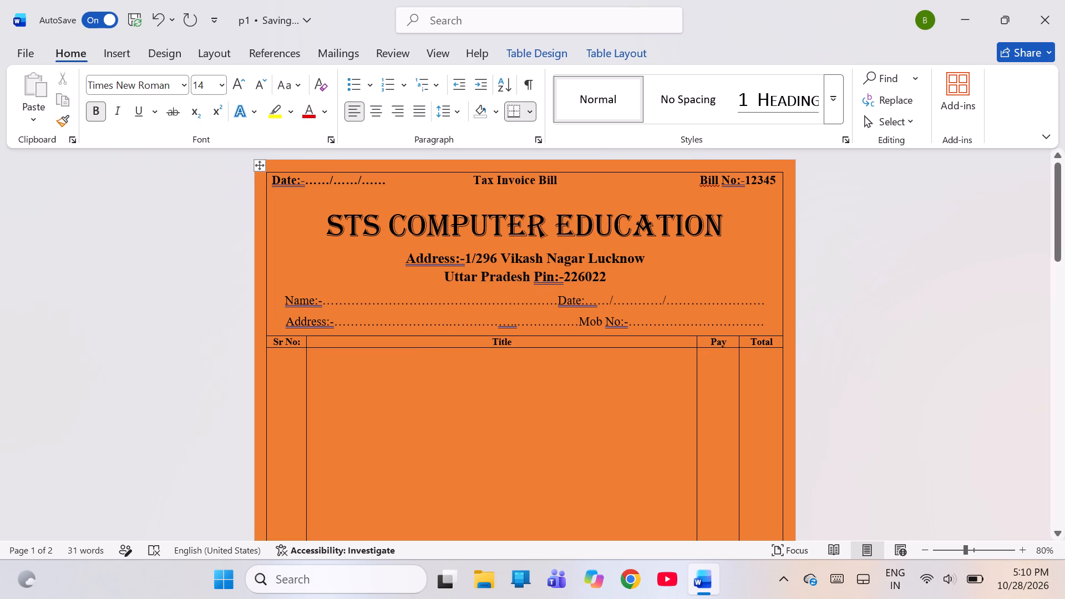
Shorten the blank item area above the Amount row until the Total, In Words and Signature rows fit on the first page.
{"action": "left_click", "coordinate": [748, 253]}
{"action": "scroll", "coordinate": [993, 263], "scroll_direction": "left", "scroll_amount": 2}
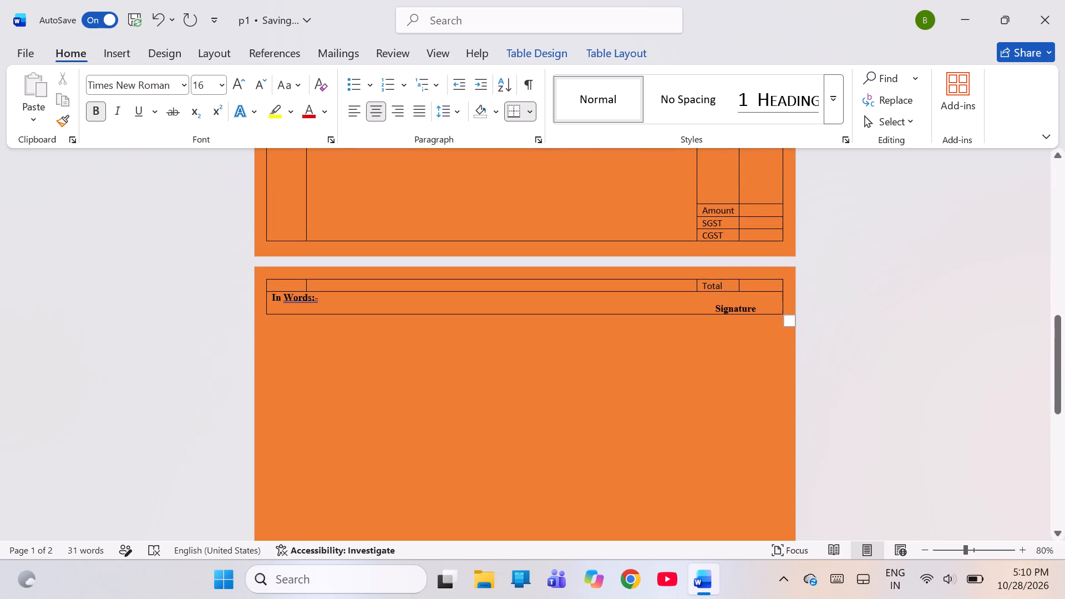
{"action": "scroll", "coordinate": [993, 263], "scroll_direction": "left", "scroll_amount": 1}
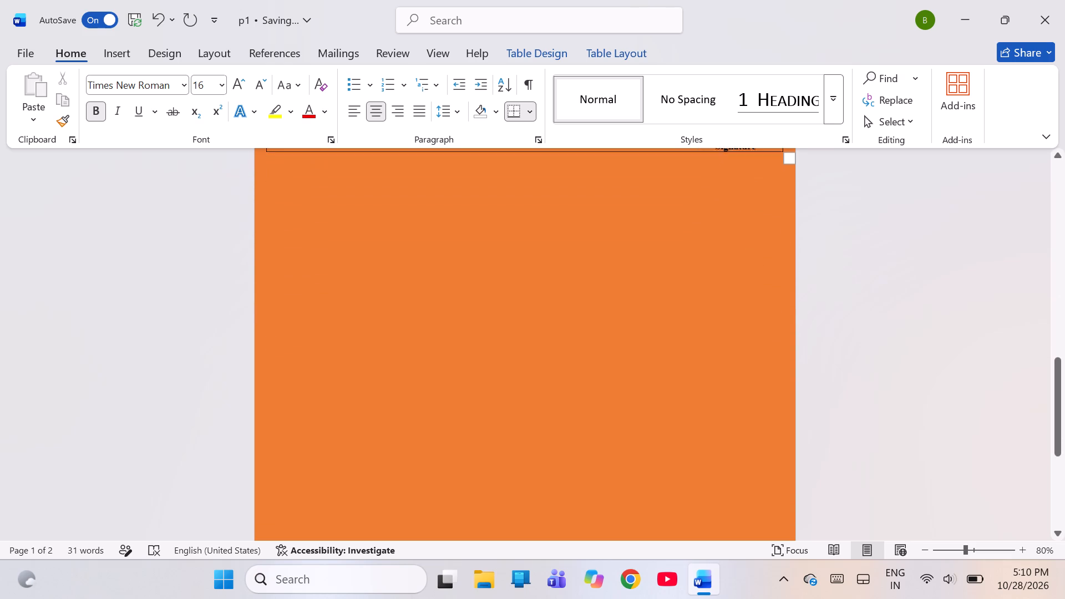
{"action": "scroll", "coordinate": [993, 263], "scroll_direction": "left", "scroll_amount": 1}
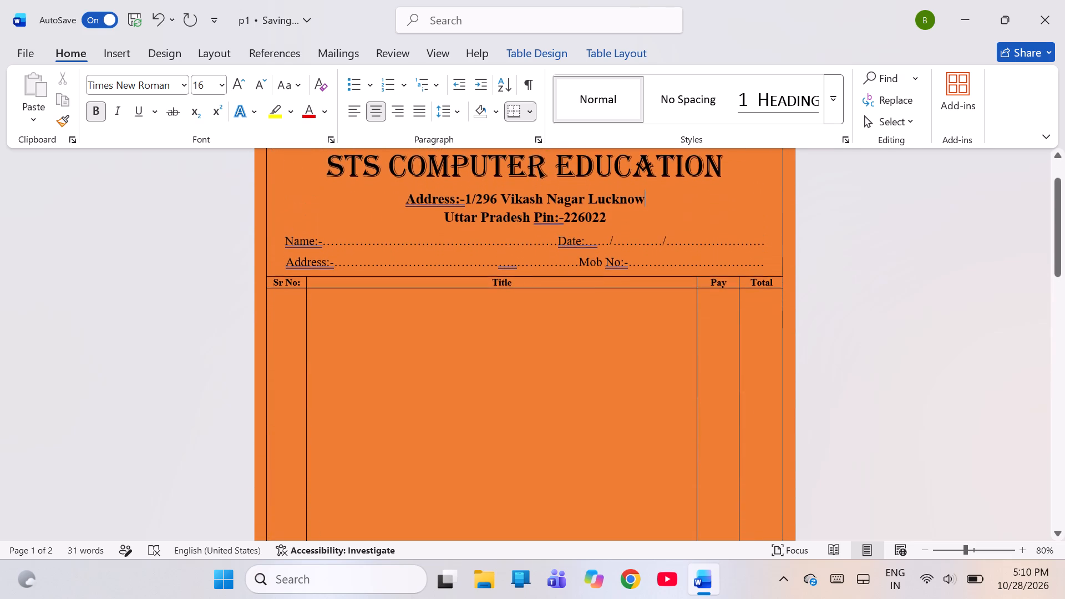
{"action": "scroll", "coordinate": [869, 318], "scroll_direction": "down", "scroll_amount": 1}
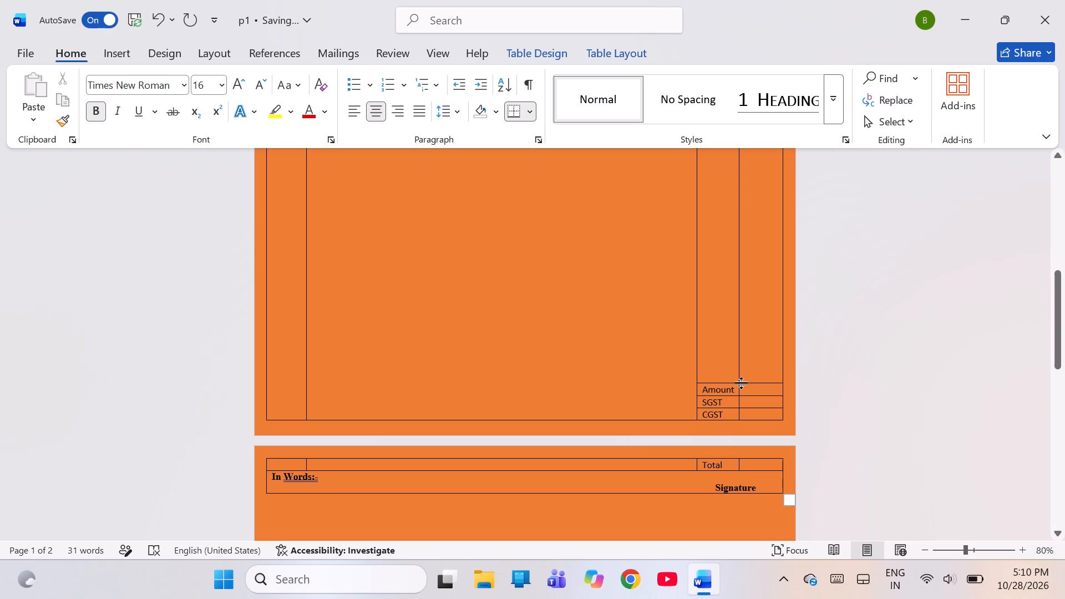
{"action": "left_click_drag", "start_coordinate": [741, 383], "coordinate": [733, 373]}
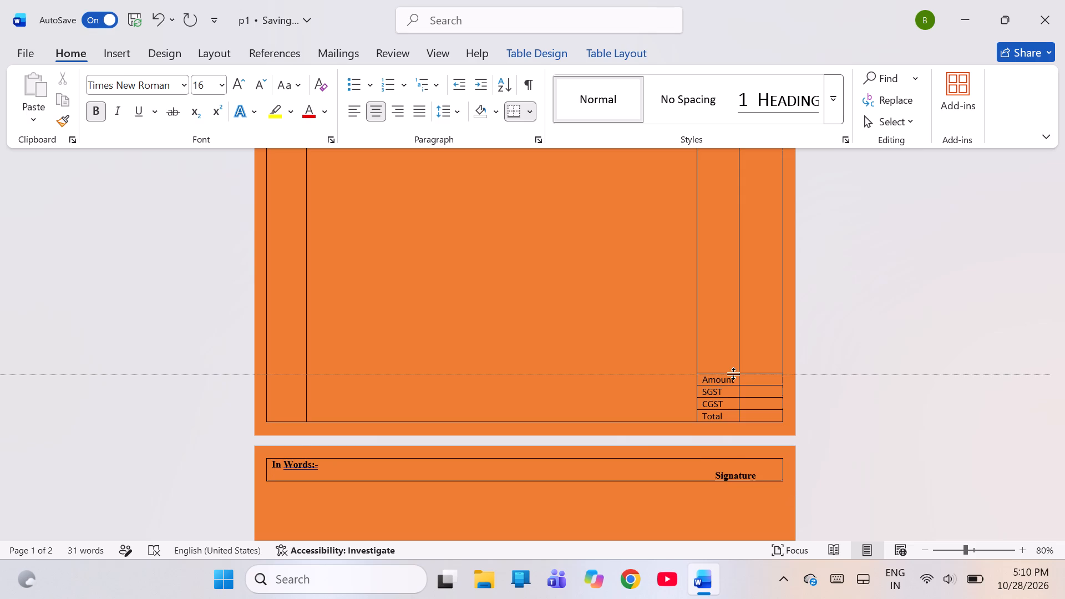
{"action": "left_click_drag", "start_coordinate": [733, 373], "coordinate": [733, 359]}
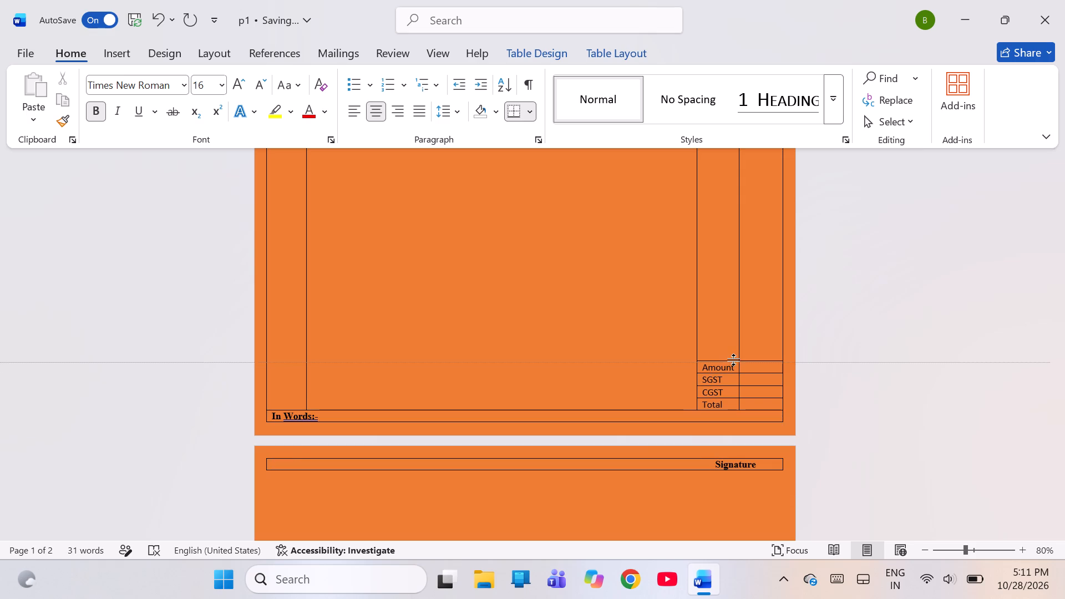
{"action": "left_click_drag", "start_coordinate": [733, 359], "coordinate": [731, 352]}
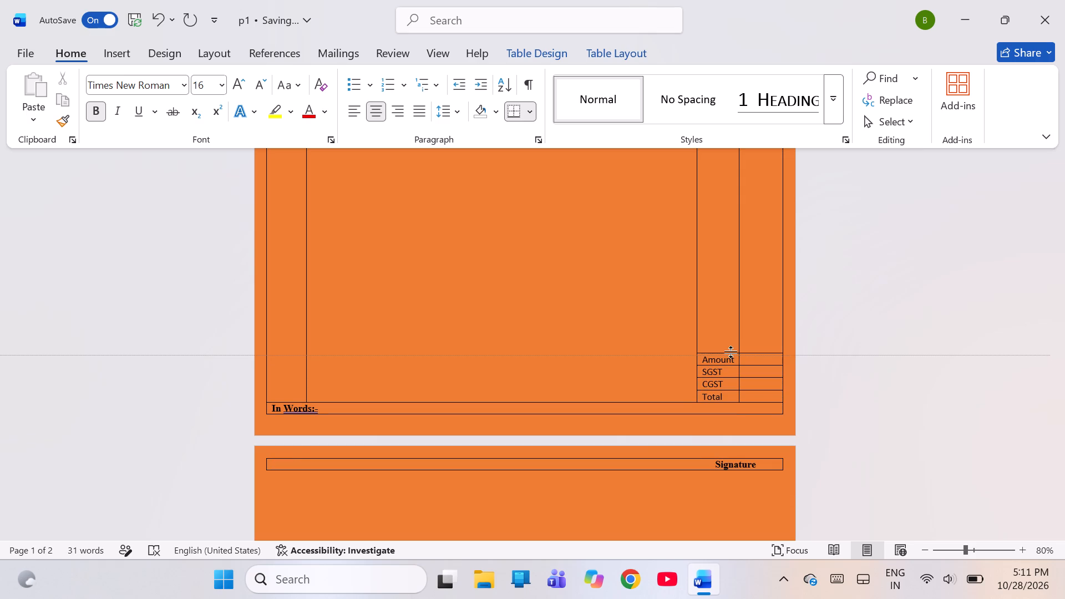
{"action": "left_click_drag", "start_coordinate": [731, 352], "coordinate": [728, 338]}
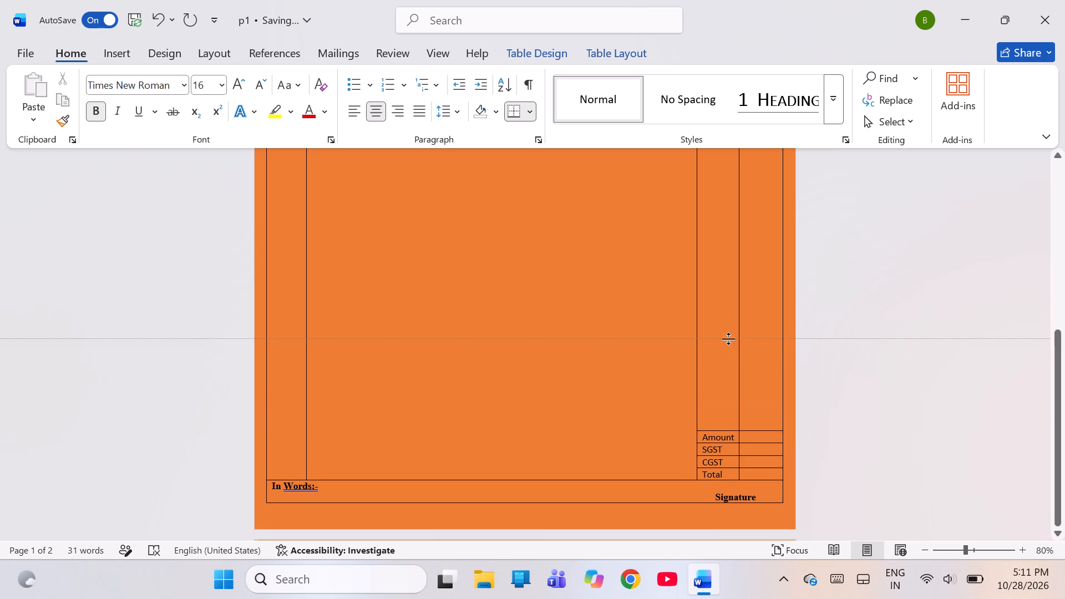
{"action": "left_click_drag", "start_coordinate": [728, 338], "coordinate": [728, 339]}
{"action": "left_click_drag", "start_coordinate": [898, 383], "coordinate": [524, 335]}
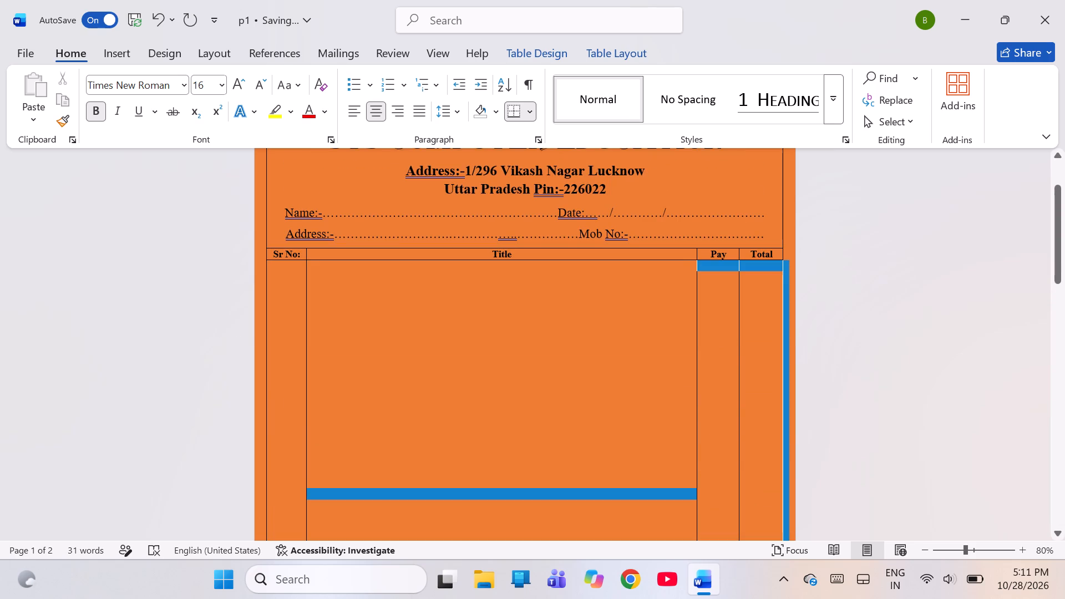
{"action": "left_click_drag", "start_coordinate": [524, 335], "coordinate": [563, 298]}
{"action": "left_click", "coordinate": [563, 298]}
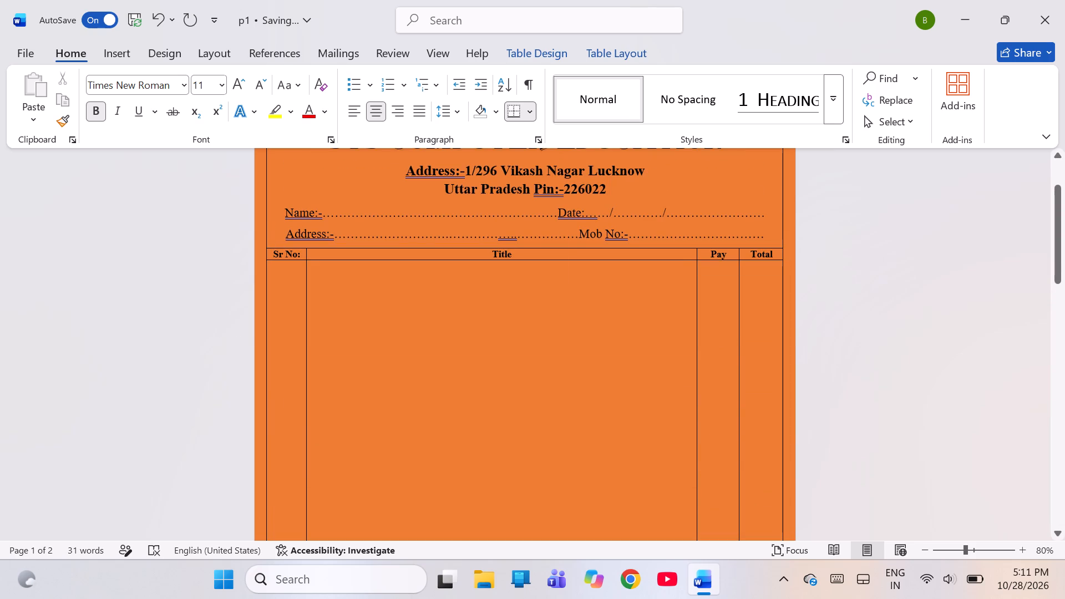
Set the font size of the Sr No, Title, Pay and Total header row to 12.
{"action": "left_click_drag", "start_coordinate": [272, 256], "coordinate": [671, 254]}
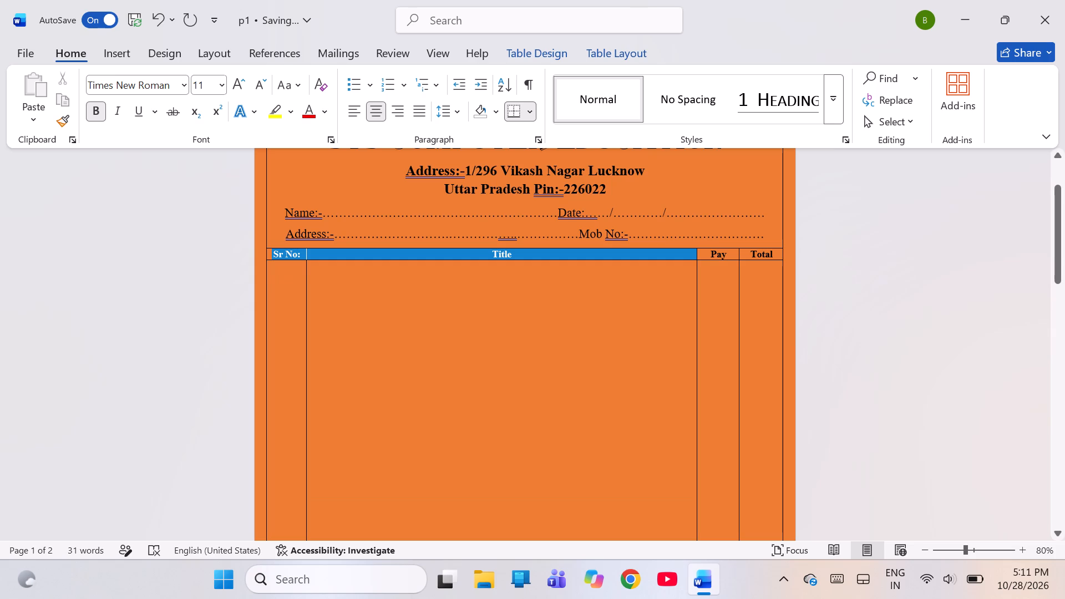
{"action": "left_click_drag", "start_coordinate": [671, 254], "coordinate": [775, 248]}
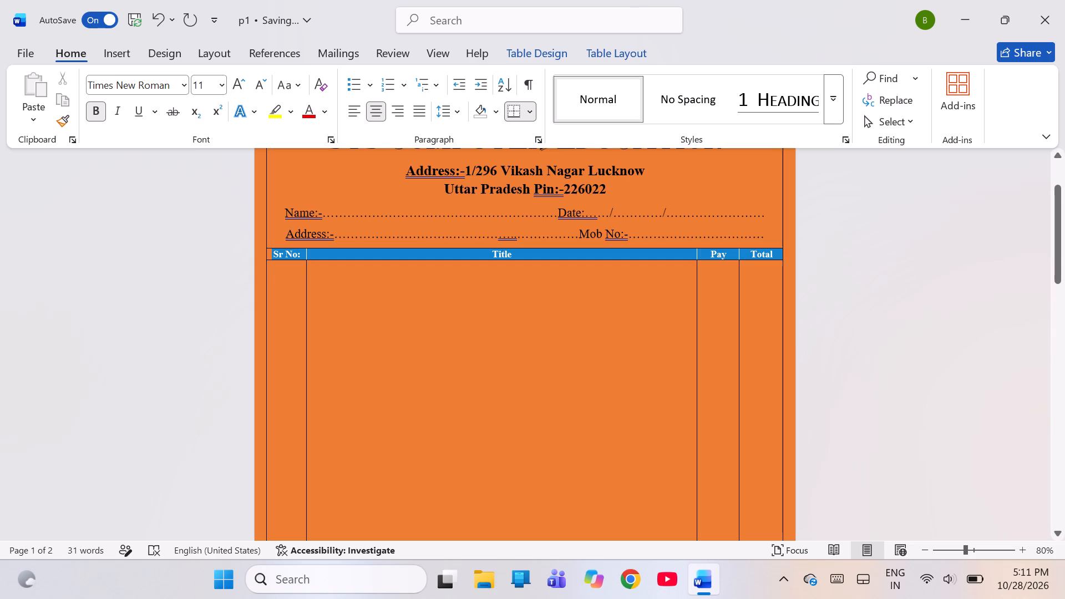
{"action": "left_click_drag", "start_coordinate": [775, 248], "coordinate": [774, 248]}
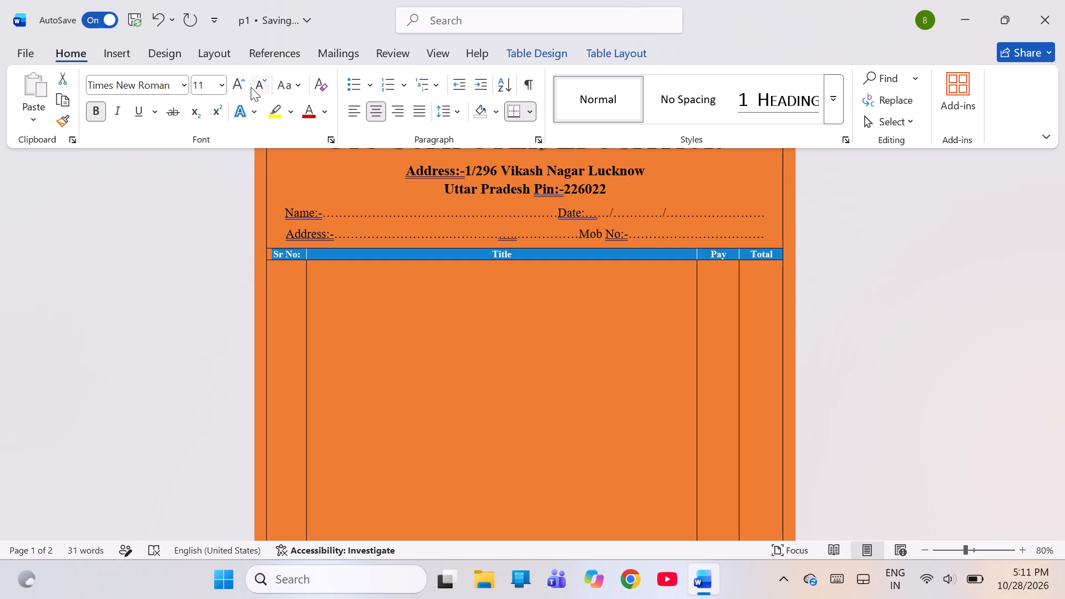
{"action": "left_click", "coordinate": [245, 82]}
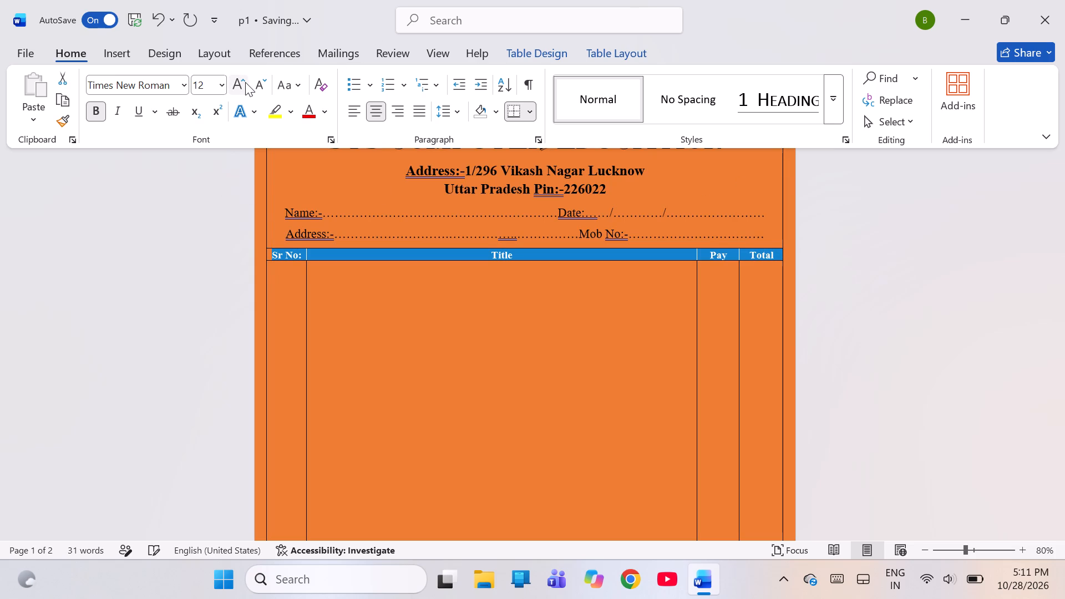
{"action": "left_click", "coordinate": [245, 82]}
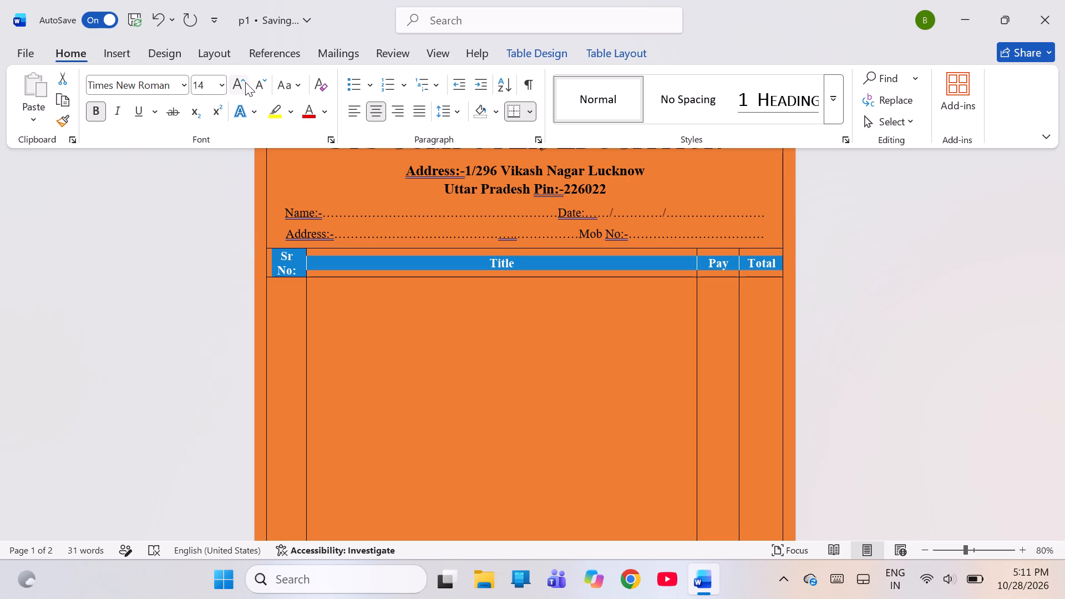
{"action": "left_click", "coordinate": [216, 84]}
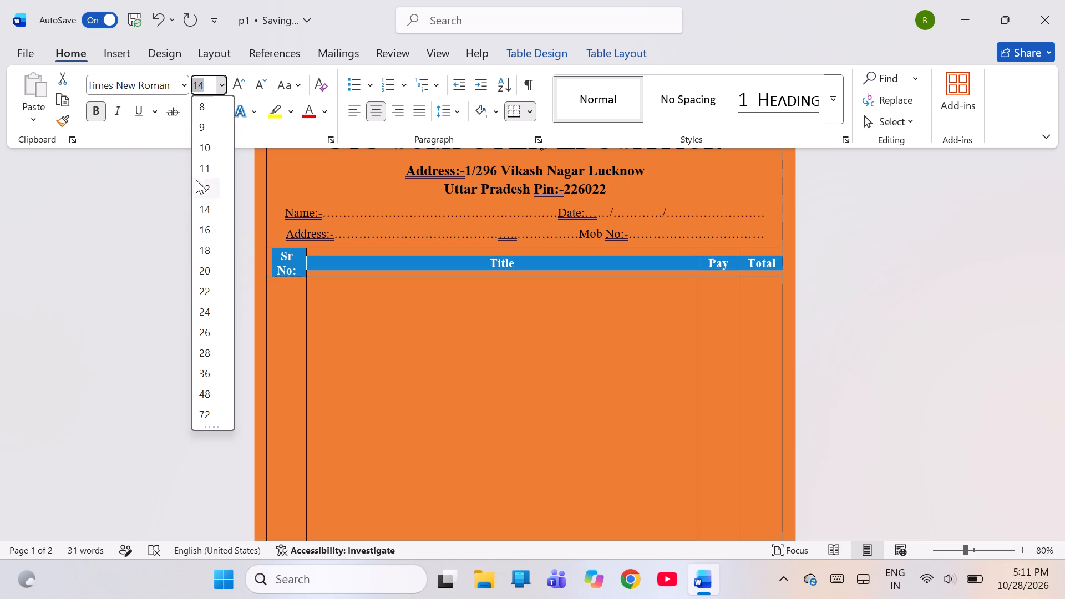
{"action": "left_click", "coordinate": [201, 191]}
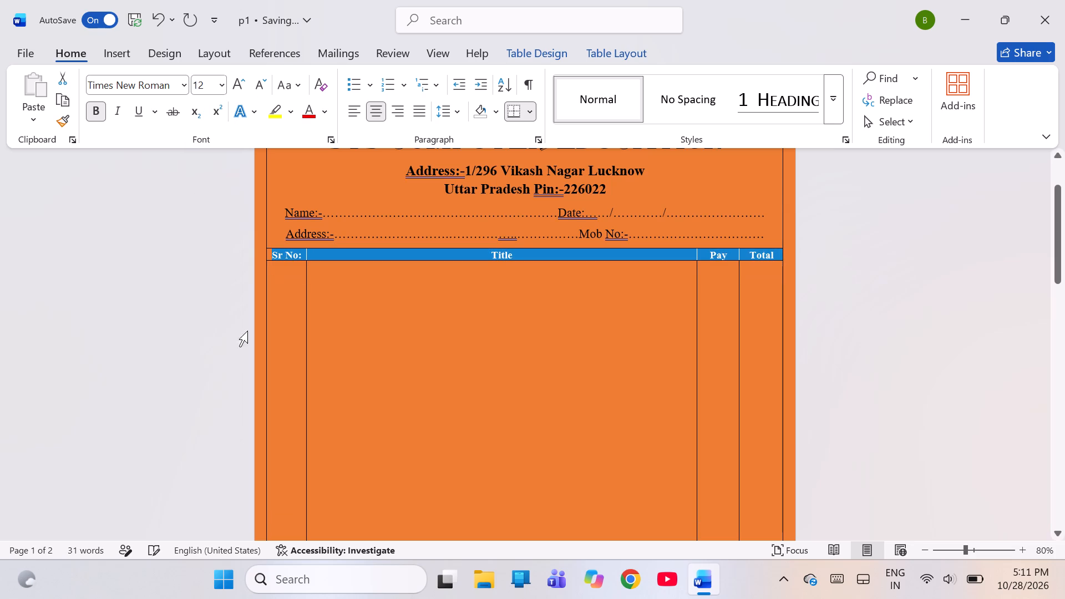
{"action": "left_click", "coordinate": [159, 359]}
{"action": "left_click", "coordinate": [403, 423]}
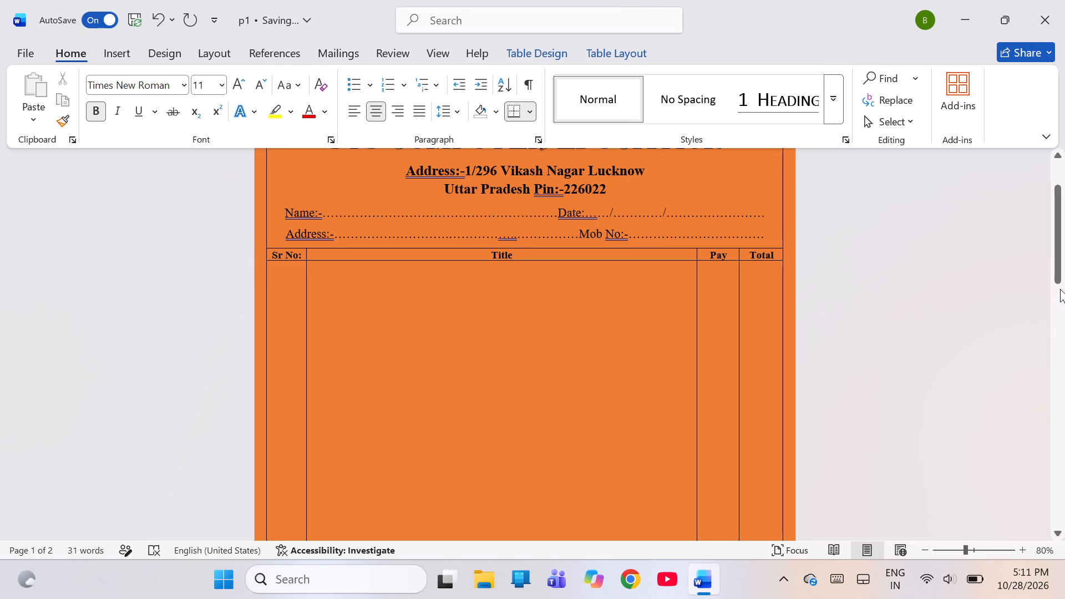
Make the Amount, SGST, CGST and Total labels at the bottom of the bill bold and set their font to Times New Roman.
{"action": "scroll", "coordinate": [1060, 289], "scroll_direction": "up", "scroll_amount": 1}
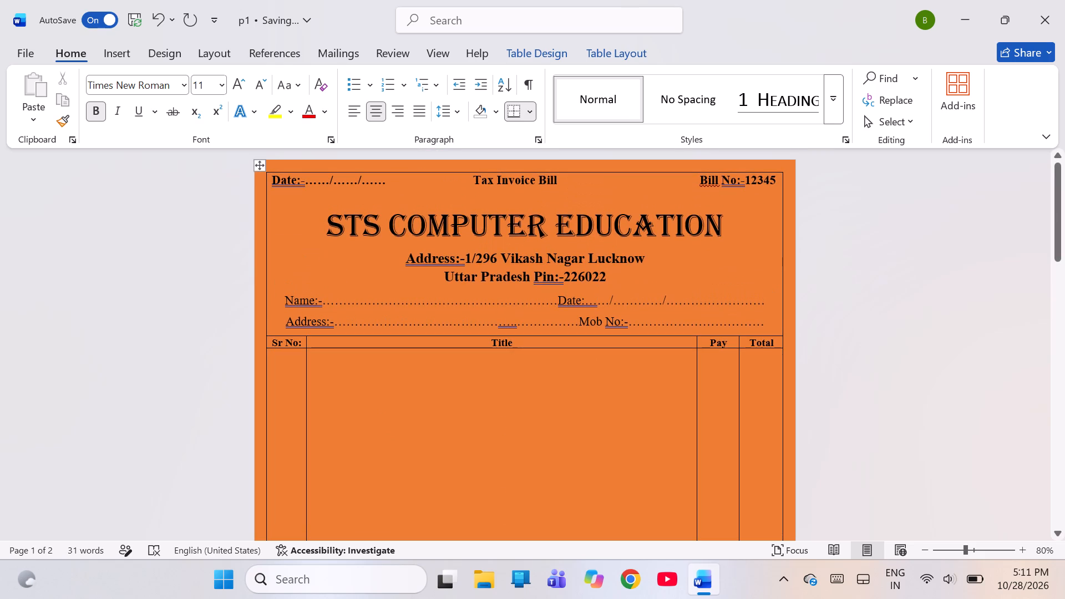
{"action": "scroll", "coordinate": [915, 256], "scroll_direction": "down", "scroll_amount": 1}
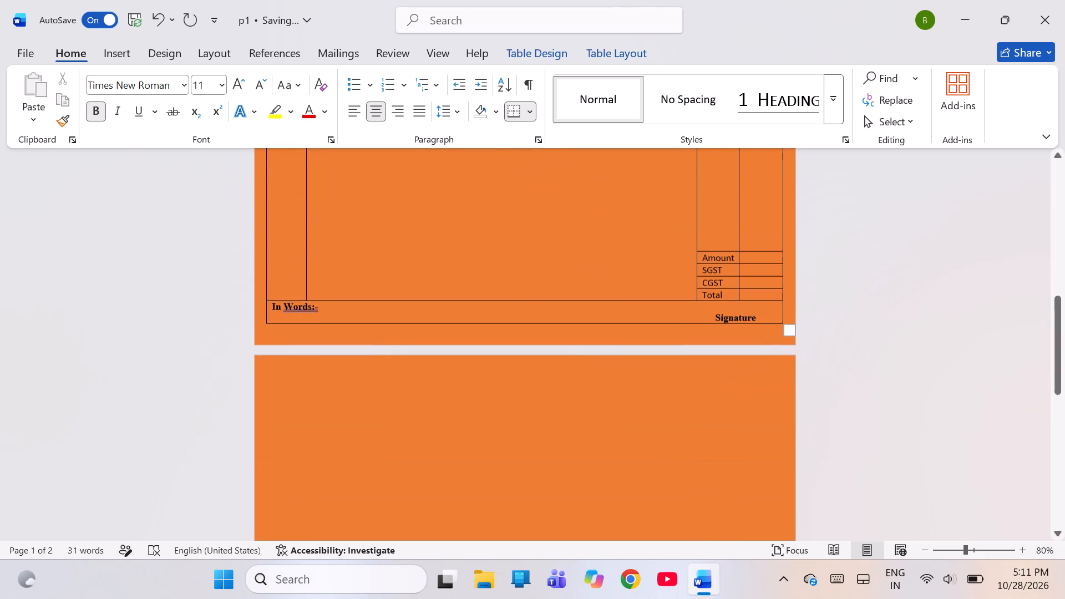
{"action": "scroll", "coordinate": [915, 256], "scroll_direction": "down", "scroll_amount": 1}
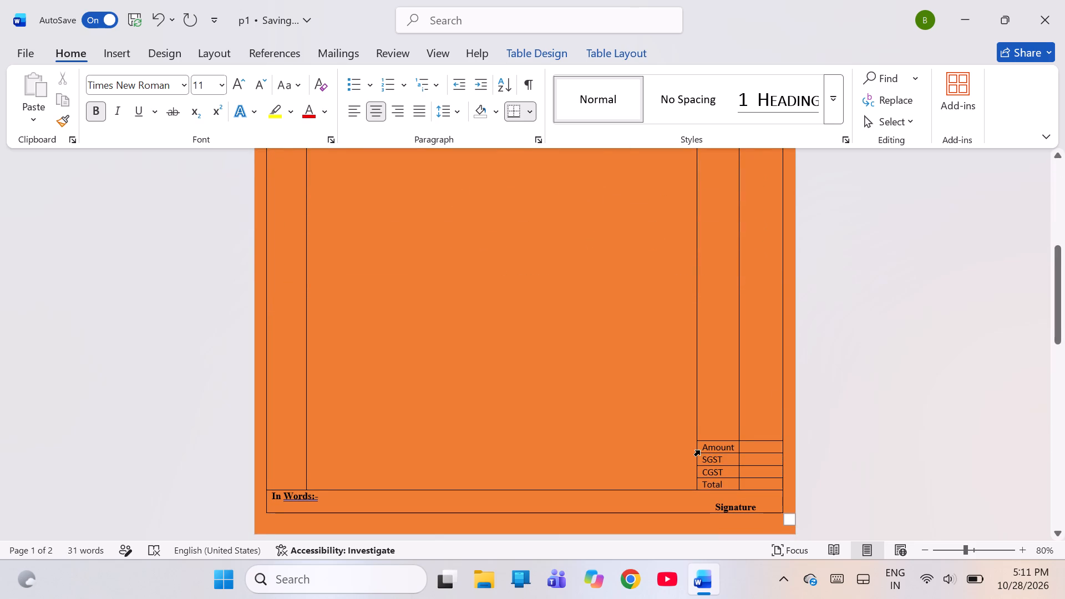
{"action": "left_click_drag", "start_coordinate": [699, 450], "coordinate": [702, 450]}
{"action": "left_click_drag", "start_coordinate": [702, 450], "coordinate": [704, 487]}
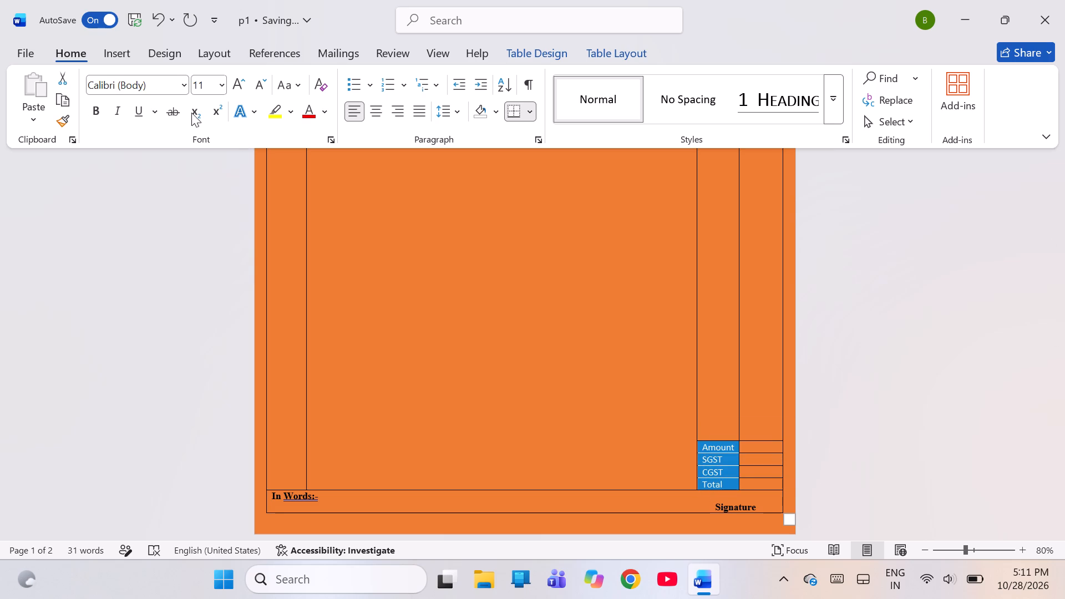
{"action": "left_click", "coordinate": [92, 103]}
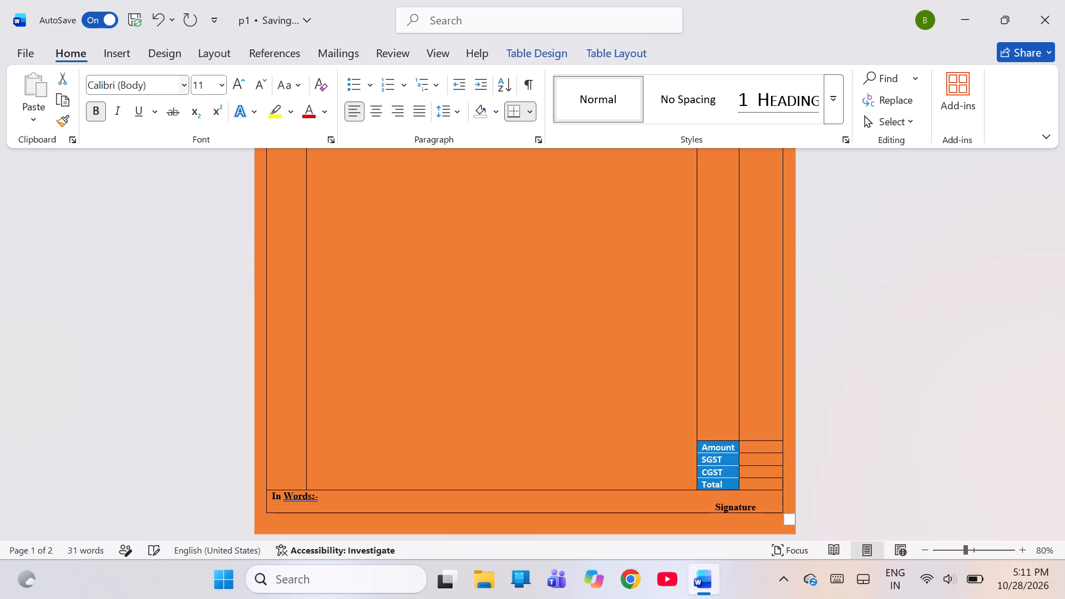
{"action": "left_click", "coordinate": [181, 86]}
{"action": "left_click", "coordinate": [182, 88]}
{"action": "left_click", "coordinate": [182, 88]}
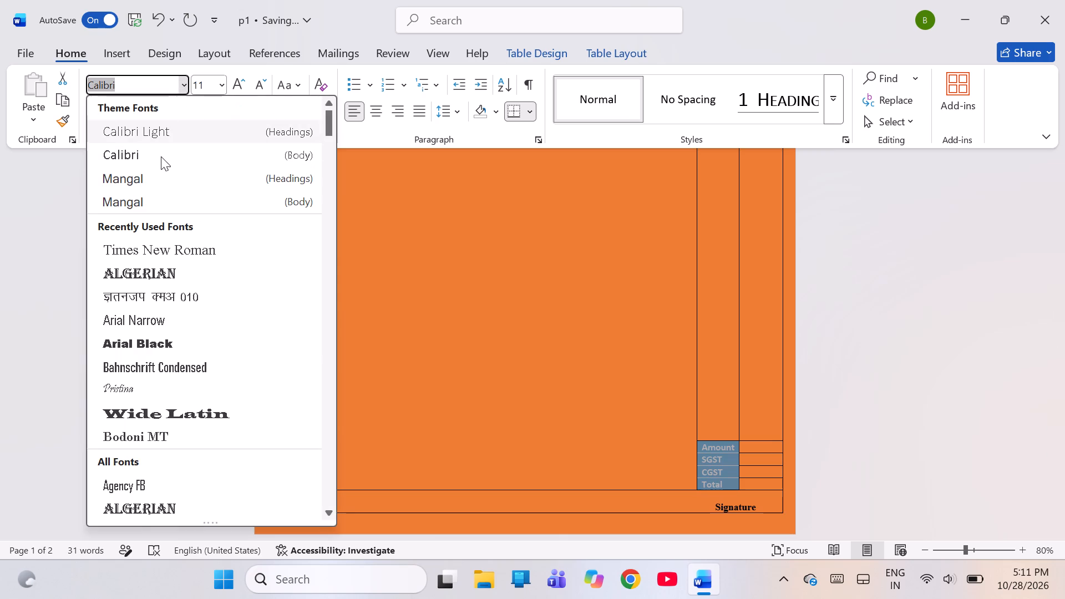
{"action": "left_click", "coordinate": [157, 255]}
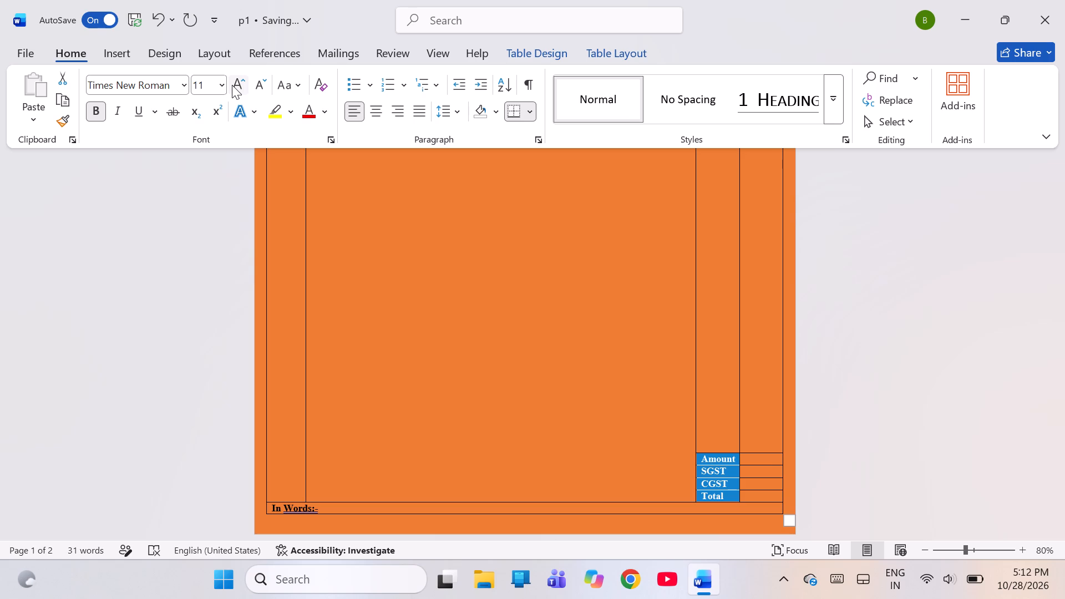
{"action": "left_click", "coordinate": [436, 299]}
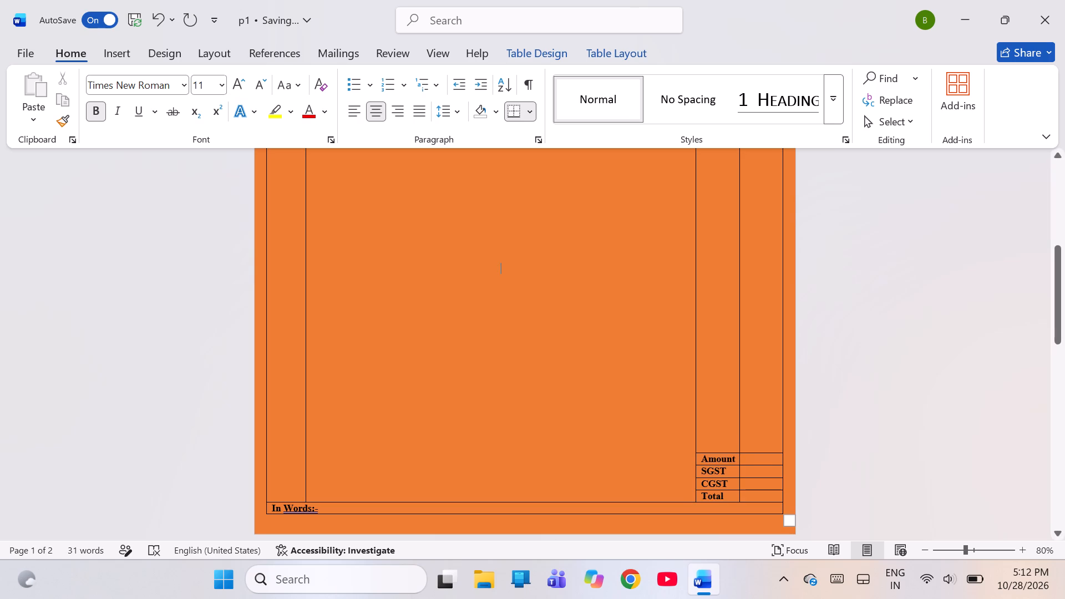
Shorten the blank item area above the Amount row slightly until the Signature line fits on the first page.
{"action": "left_click_drag", "start_coordinate": [724, 453], "coordinate": [741, 440]}
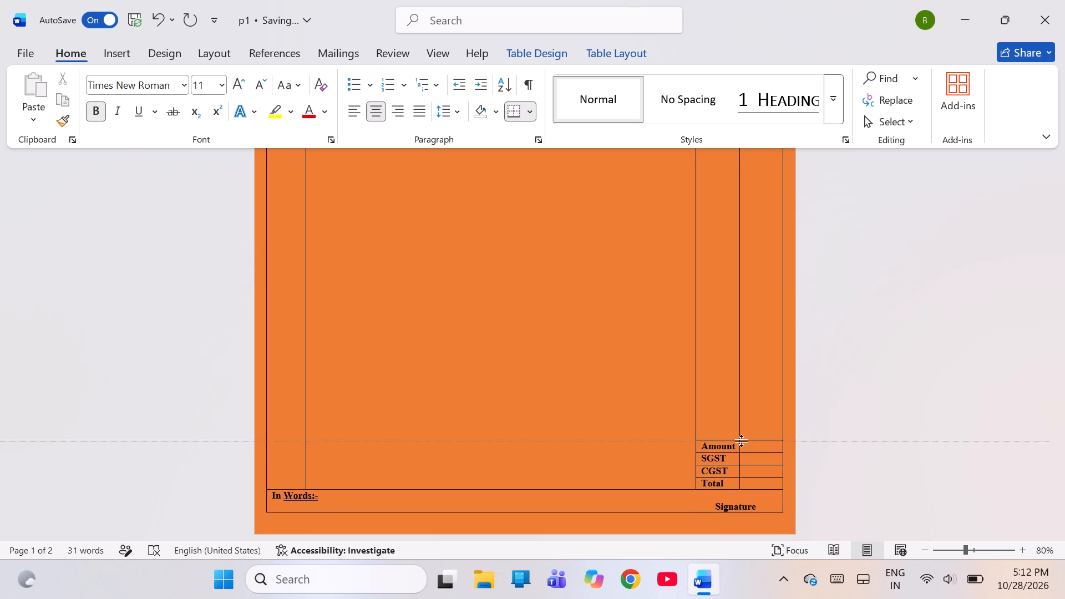
{"action": "left_click_drag", "start_coordinate": [741, 440], "coordinate": [734, 443]}
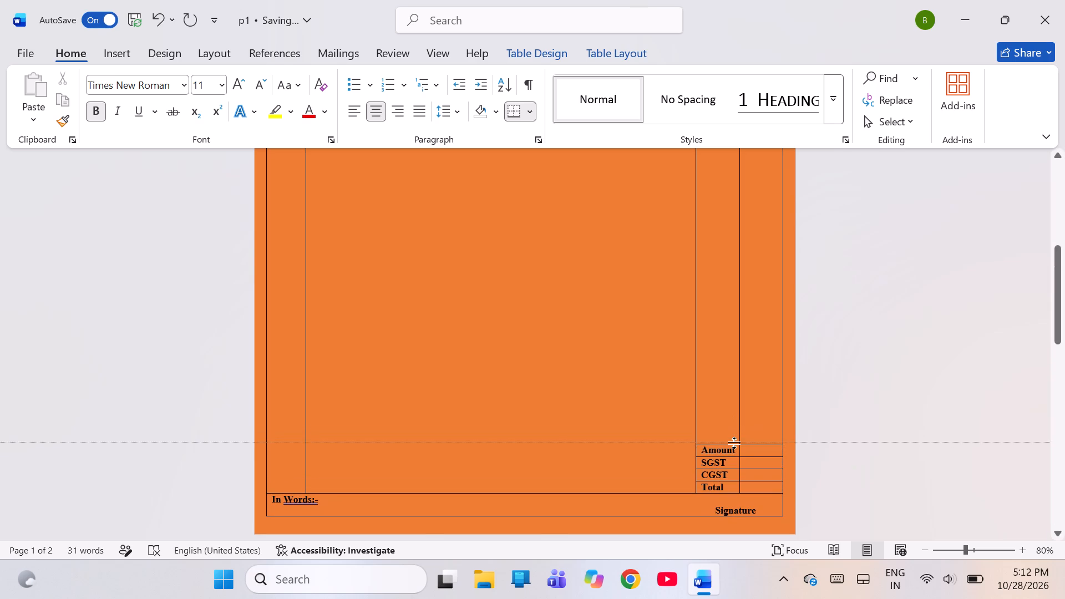
{"action": "left_click_drag", "start_coordinate": [734, 443], "coordinate": [734, 444]}
{"action": "left_click", "coordinate": [524, 316]}
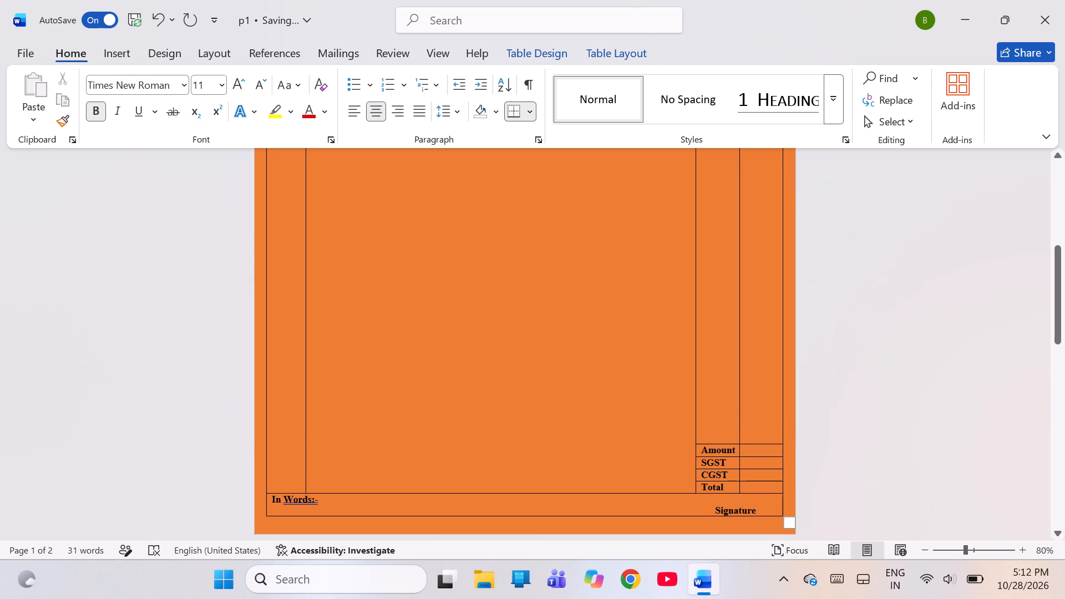
Widen the Sr No column slightly so its heading fits on a single line.
{"action": "scroll", "coordinate": [1000, 338], "scroll_direction": "up", "scroll_amount": 1}
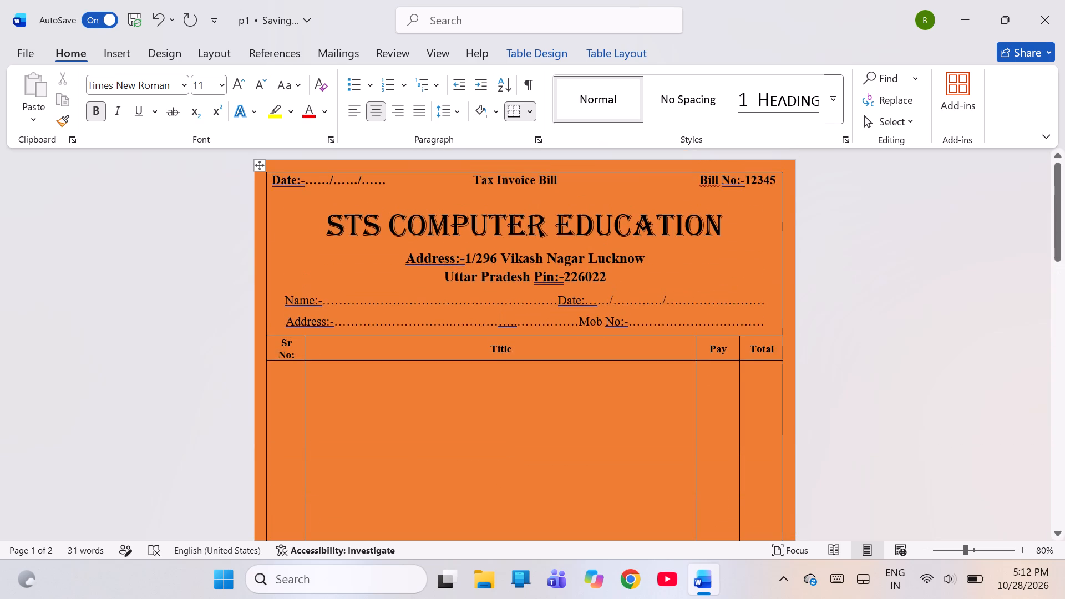
{"action": "scroll", "coordinate": [1000, 338], "scroll_direction": "up", "scroll_amount": 1}
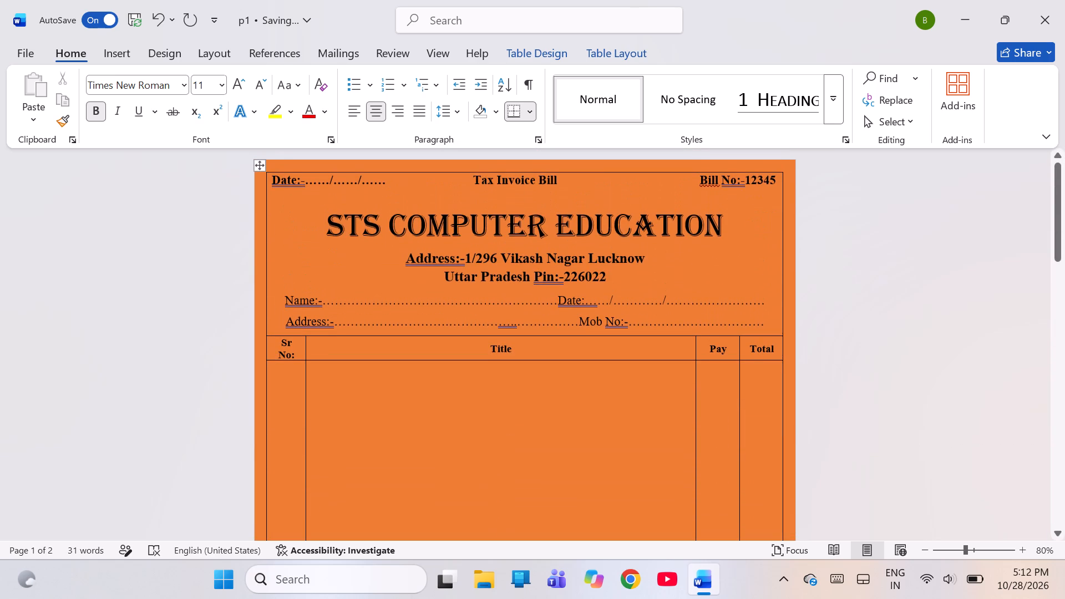
{"action": "scroll", "coordinate": [1000, 338], "scroll_direction": "down", "scroll_amount": 1}
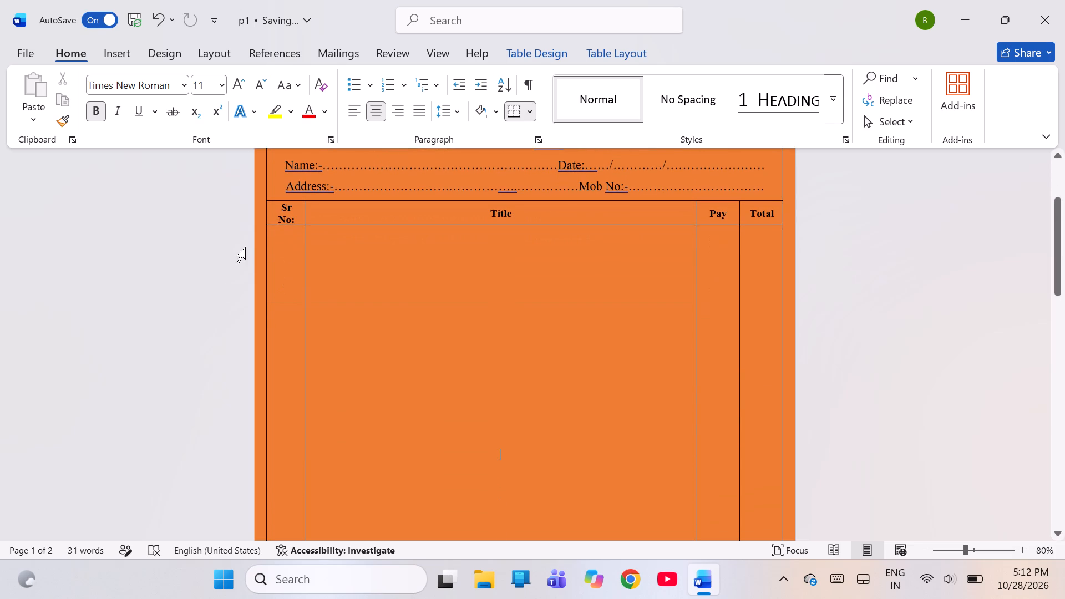
{"action": "left_click", "coordinate": [308, 226]}
{"action": "left_click_drag", "start_coordinate": [306, 212], "coordinate": [311, 212]}
{"action": "left_click", "coordinate": [374, 288]}
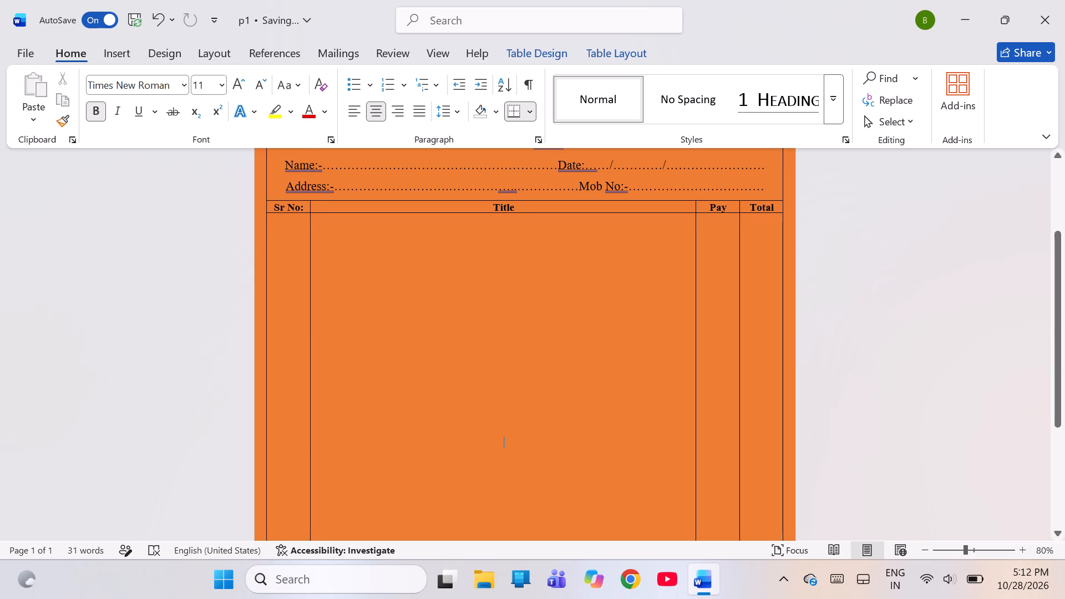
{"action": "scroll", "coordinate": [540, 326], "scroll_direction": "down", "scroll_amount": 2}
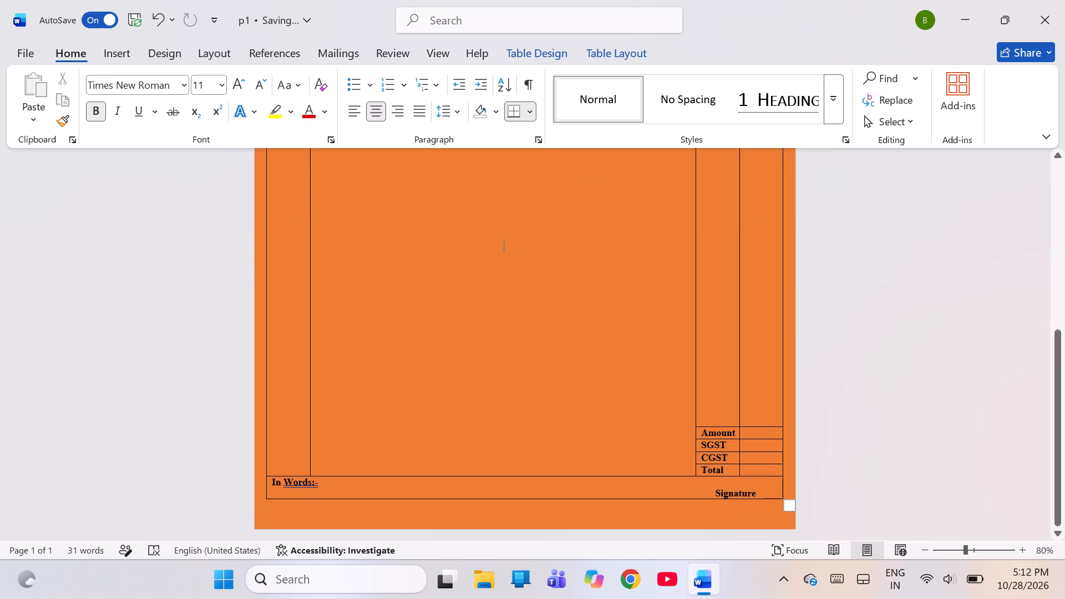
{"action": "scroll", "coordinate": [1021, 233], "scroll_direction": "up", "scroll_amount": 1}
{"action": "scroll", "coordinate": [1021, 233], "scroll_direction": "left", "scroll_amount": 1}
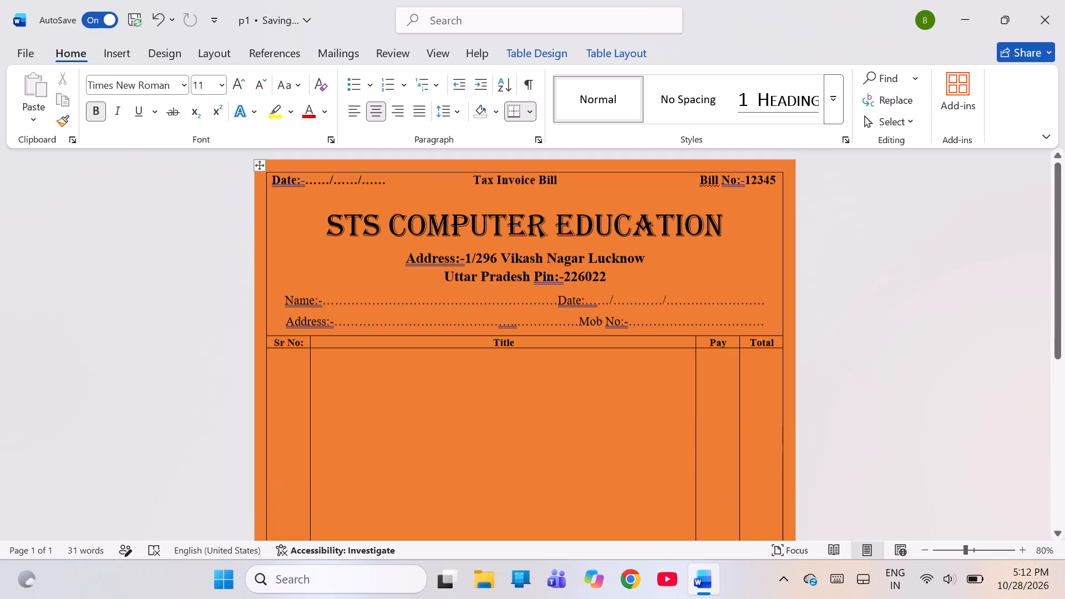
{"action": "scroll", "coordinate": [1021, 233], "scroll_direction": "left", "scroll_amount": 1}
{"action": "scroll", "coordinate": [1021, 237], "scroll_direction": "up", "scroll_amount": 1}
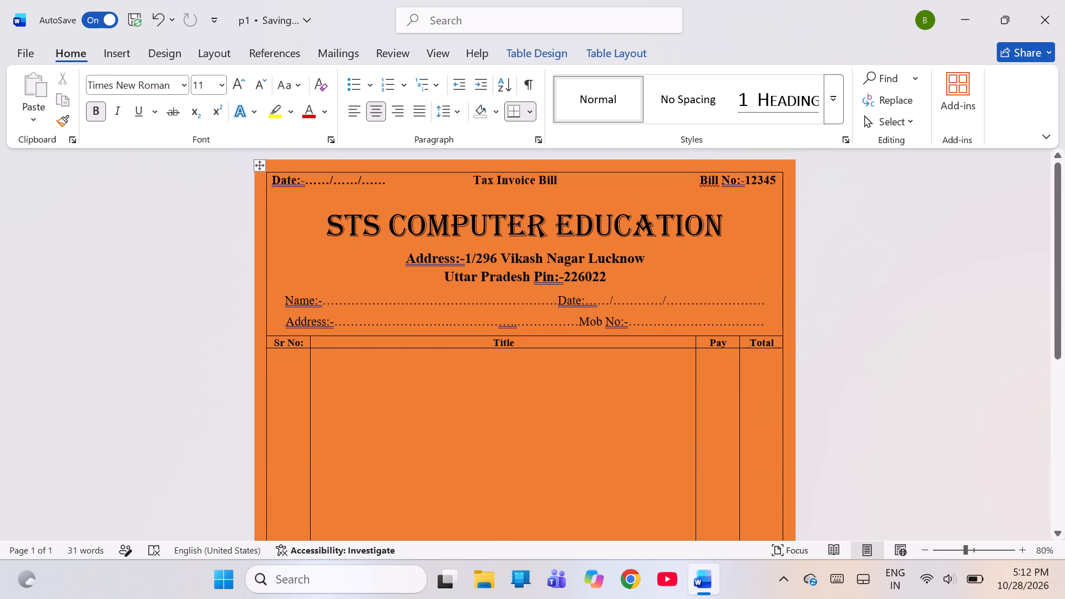
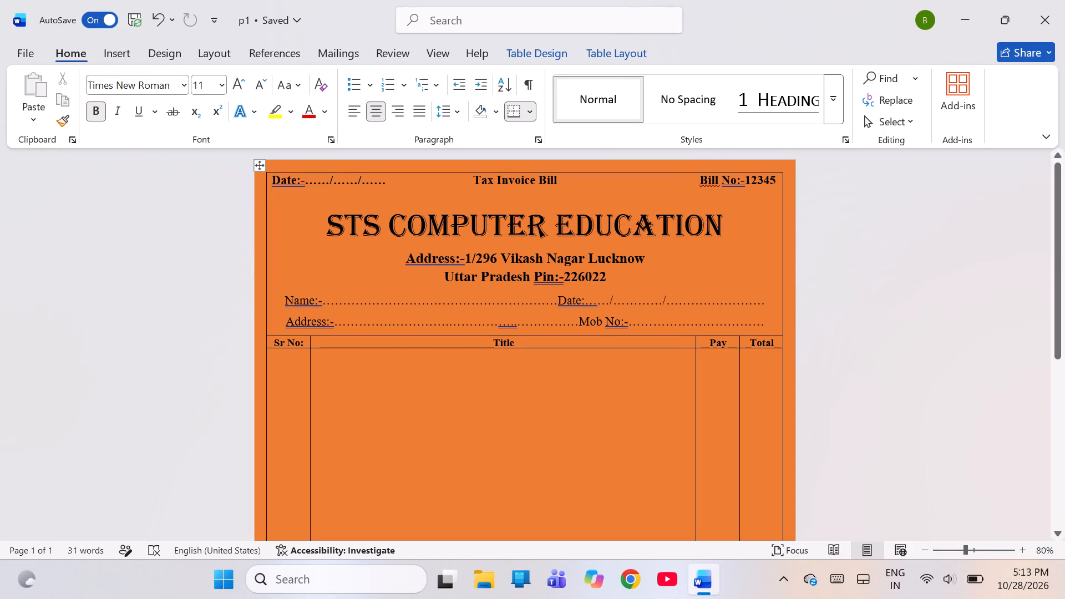
Set the line spacing of the Address and Mob No line above the item table to 2.0.
{"action": "left_click", "coordinate": [769, 322]}
{"action": "left_click", "coordinate": [457, 113]}
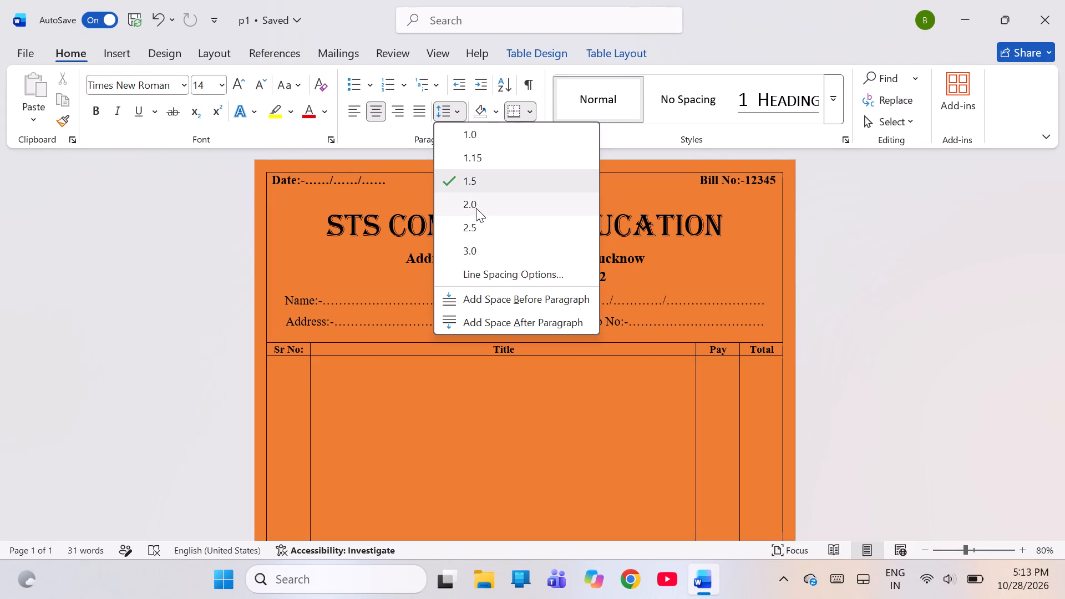
{"action": "left_click", "coordinate": [476, 209]}
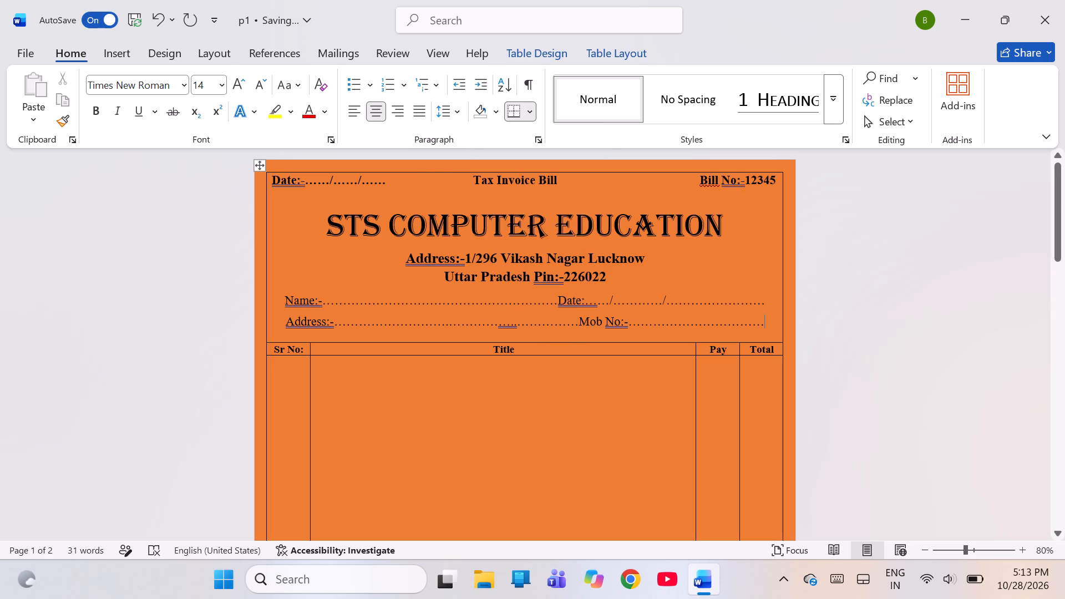
{"action": "left_click", "coordinate": [864, 282]}
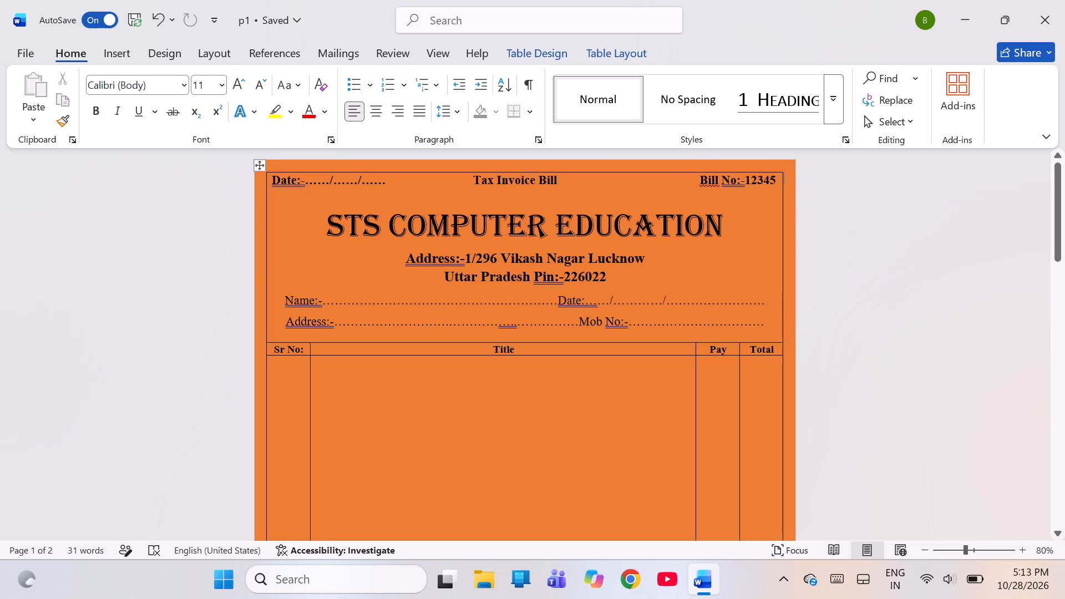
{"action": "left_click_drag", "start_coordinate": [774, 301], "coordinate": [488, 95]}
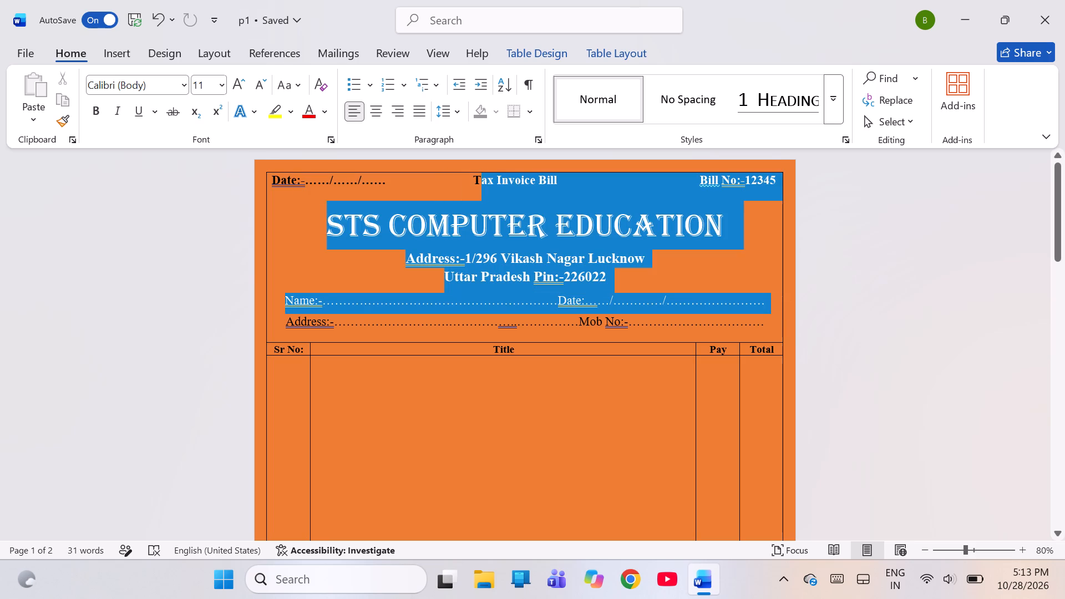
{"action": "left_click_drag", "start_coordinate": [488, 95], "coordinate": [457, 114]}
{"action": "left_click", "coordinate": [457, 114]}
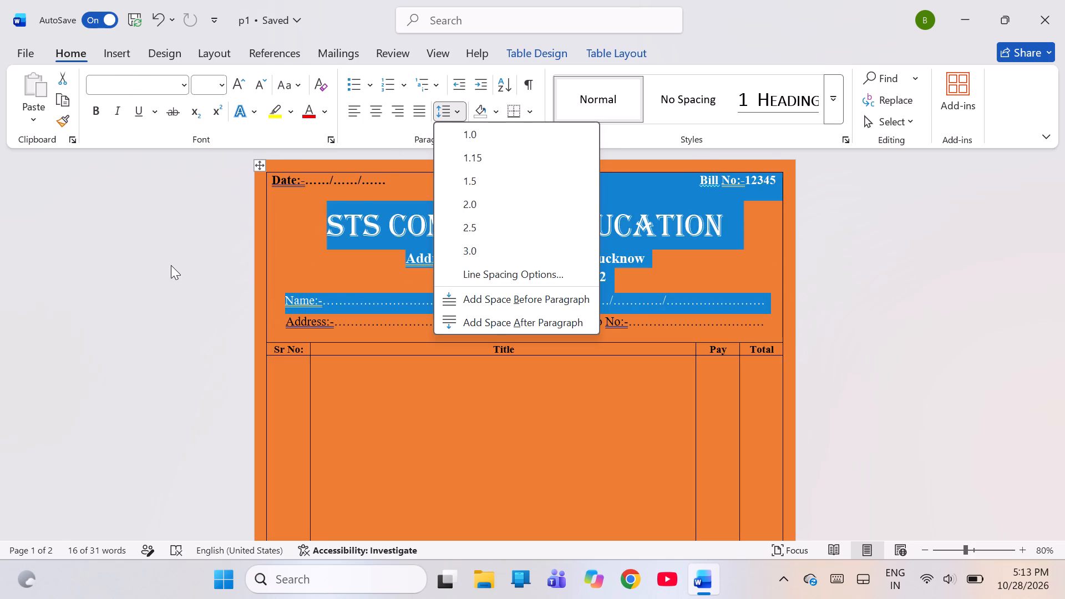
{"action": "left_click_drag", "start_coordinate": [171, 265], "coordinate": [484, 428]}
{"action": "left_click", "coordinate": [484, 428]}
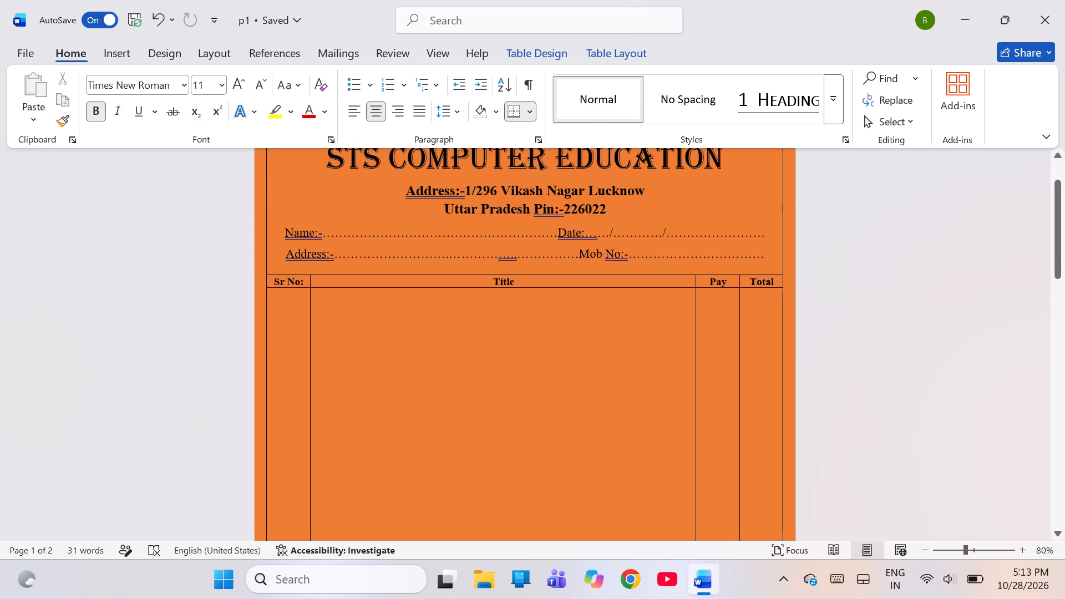
Set the line spacing of the Name and Date line to 2.0.
{"action": "left_click", "coordinate": [774, 232]}
{"action": "left_click", "coordinate": [449, 114]}
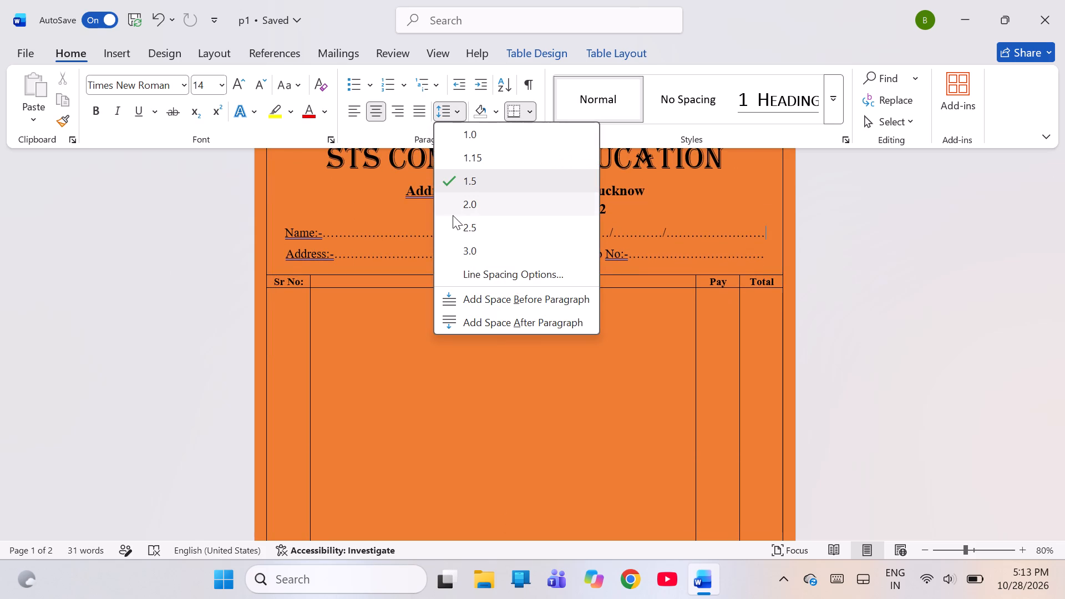
{"action": "left_click", "coordinate": [454, 210]}
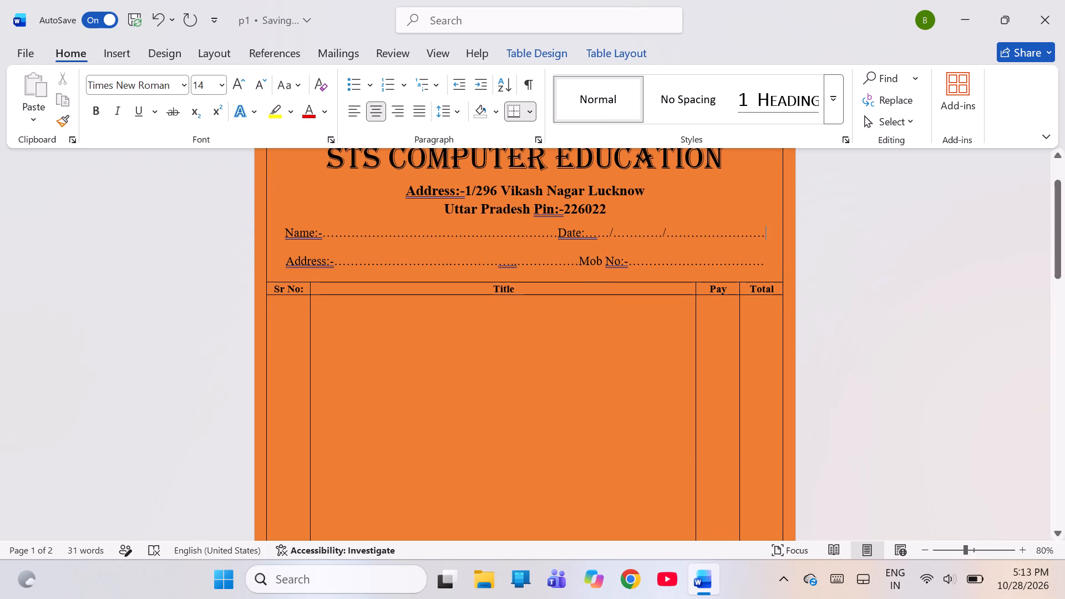
{"action": "left_click", "coordinate": [818, 310]}
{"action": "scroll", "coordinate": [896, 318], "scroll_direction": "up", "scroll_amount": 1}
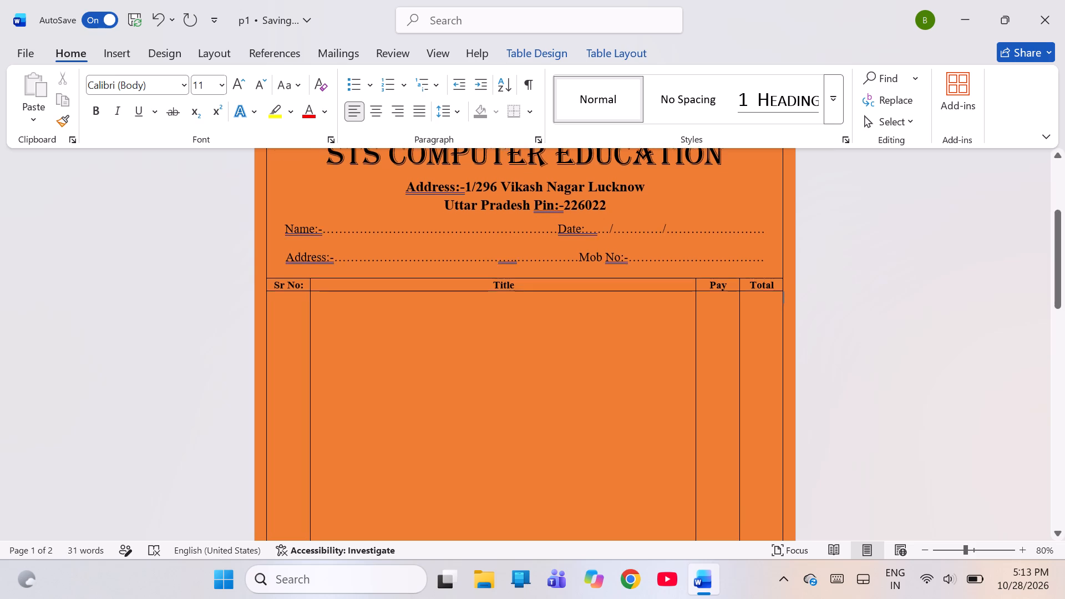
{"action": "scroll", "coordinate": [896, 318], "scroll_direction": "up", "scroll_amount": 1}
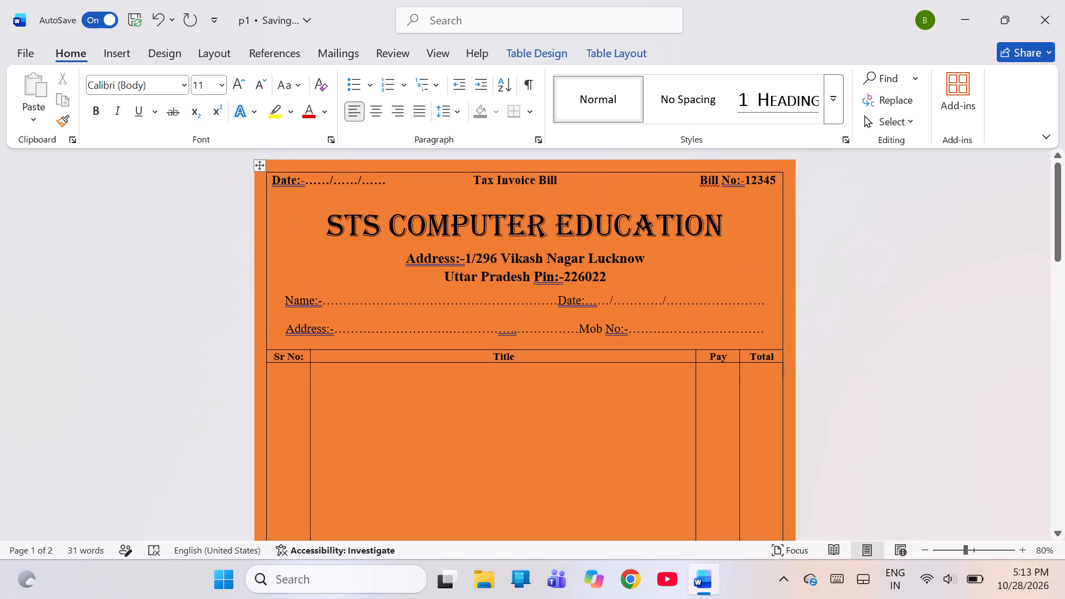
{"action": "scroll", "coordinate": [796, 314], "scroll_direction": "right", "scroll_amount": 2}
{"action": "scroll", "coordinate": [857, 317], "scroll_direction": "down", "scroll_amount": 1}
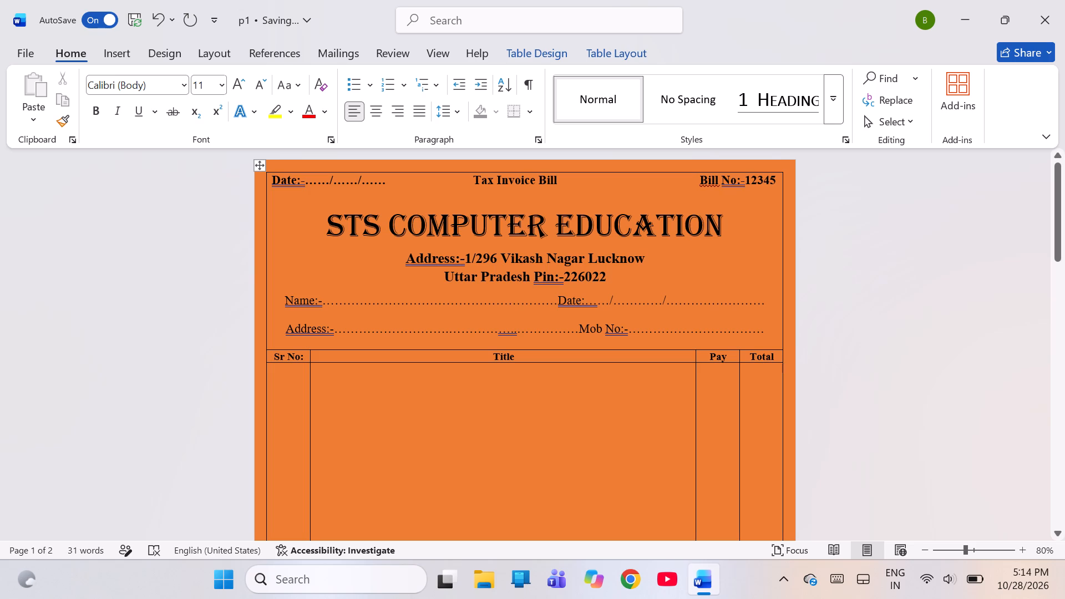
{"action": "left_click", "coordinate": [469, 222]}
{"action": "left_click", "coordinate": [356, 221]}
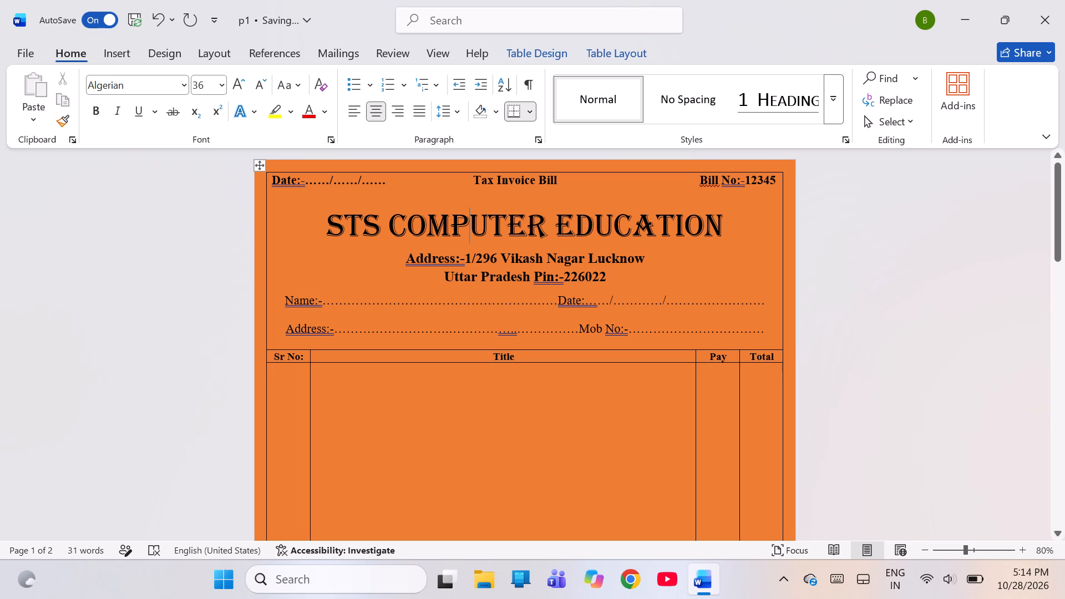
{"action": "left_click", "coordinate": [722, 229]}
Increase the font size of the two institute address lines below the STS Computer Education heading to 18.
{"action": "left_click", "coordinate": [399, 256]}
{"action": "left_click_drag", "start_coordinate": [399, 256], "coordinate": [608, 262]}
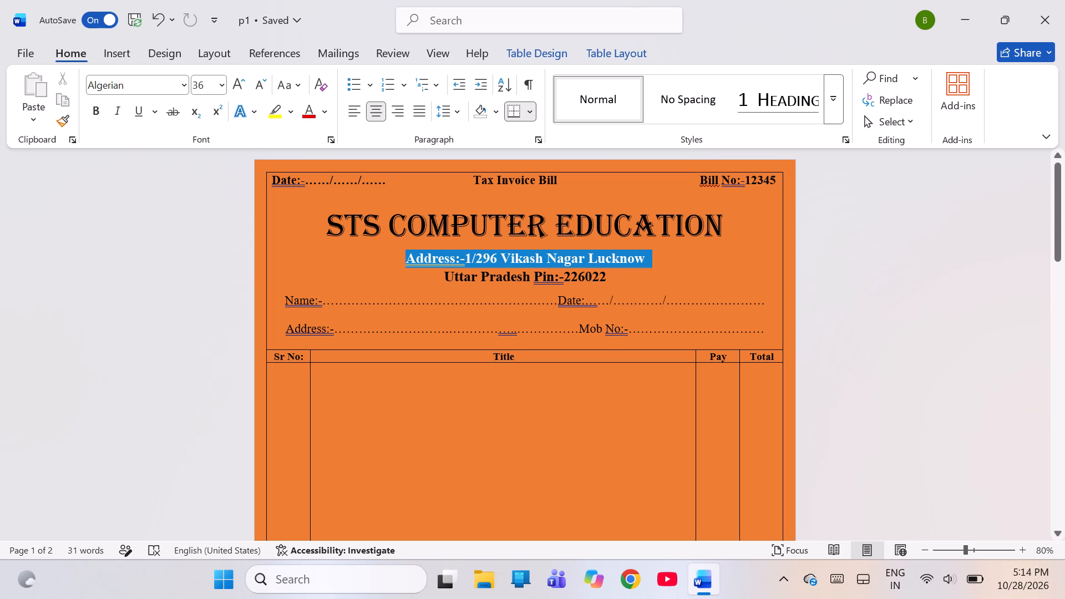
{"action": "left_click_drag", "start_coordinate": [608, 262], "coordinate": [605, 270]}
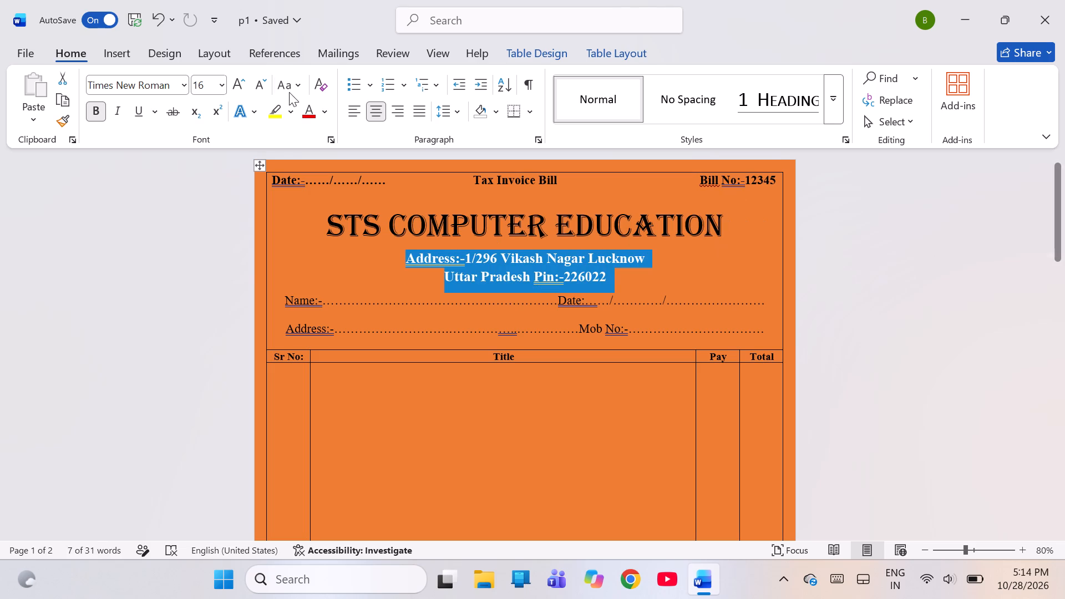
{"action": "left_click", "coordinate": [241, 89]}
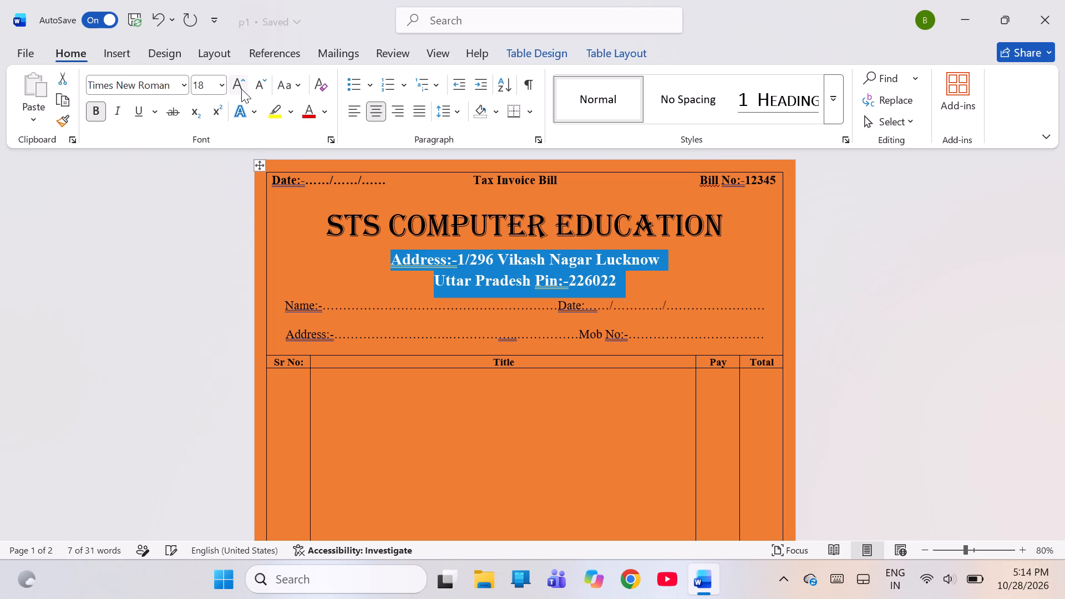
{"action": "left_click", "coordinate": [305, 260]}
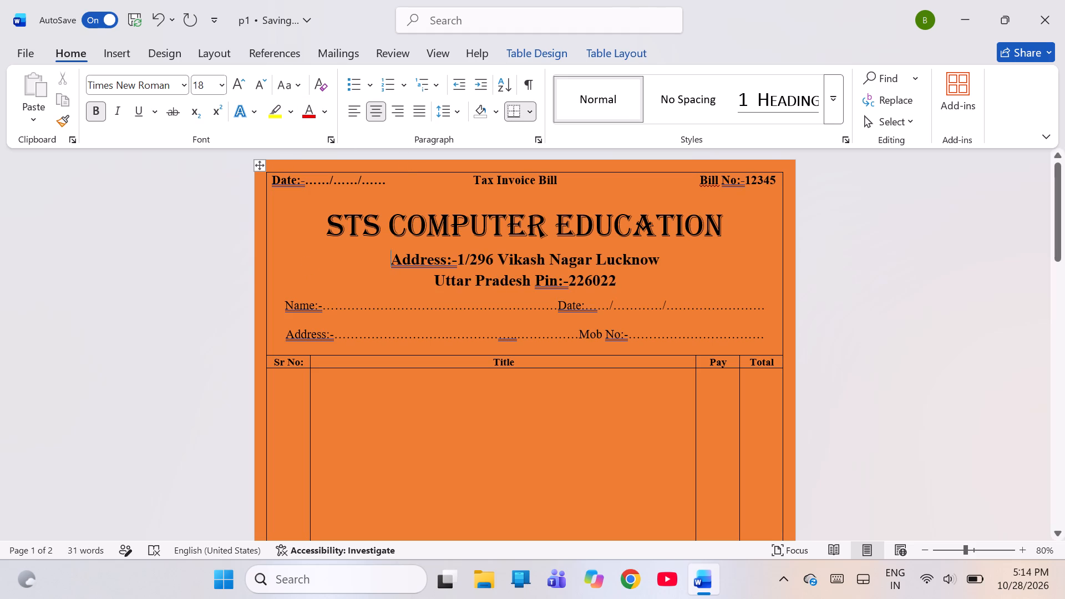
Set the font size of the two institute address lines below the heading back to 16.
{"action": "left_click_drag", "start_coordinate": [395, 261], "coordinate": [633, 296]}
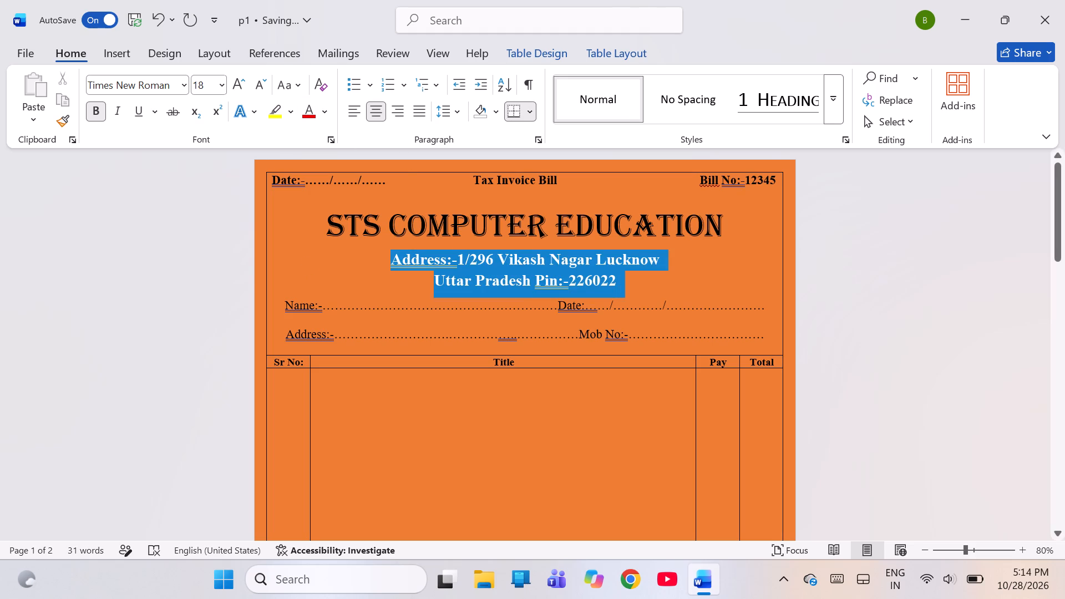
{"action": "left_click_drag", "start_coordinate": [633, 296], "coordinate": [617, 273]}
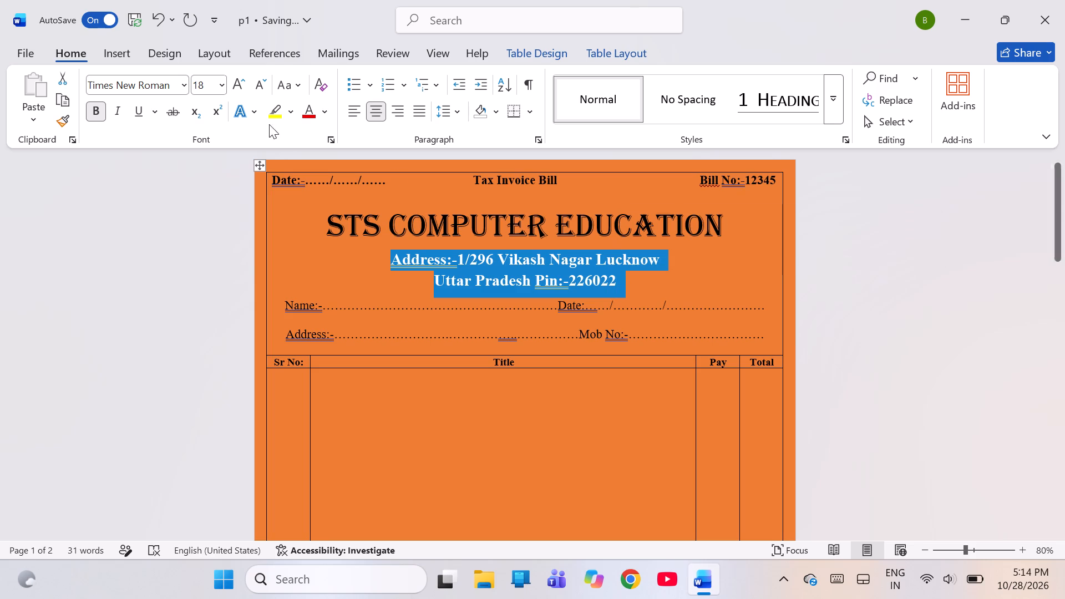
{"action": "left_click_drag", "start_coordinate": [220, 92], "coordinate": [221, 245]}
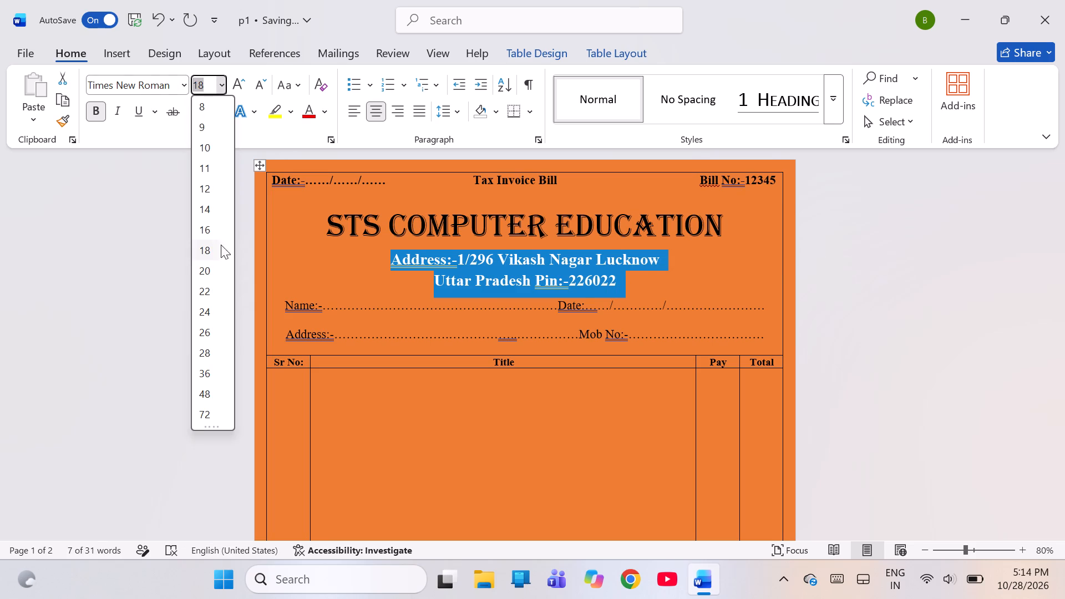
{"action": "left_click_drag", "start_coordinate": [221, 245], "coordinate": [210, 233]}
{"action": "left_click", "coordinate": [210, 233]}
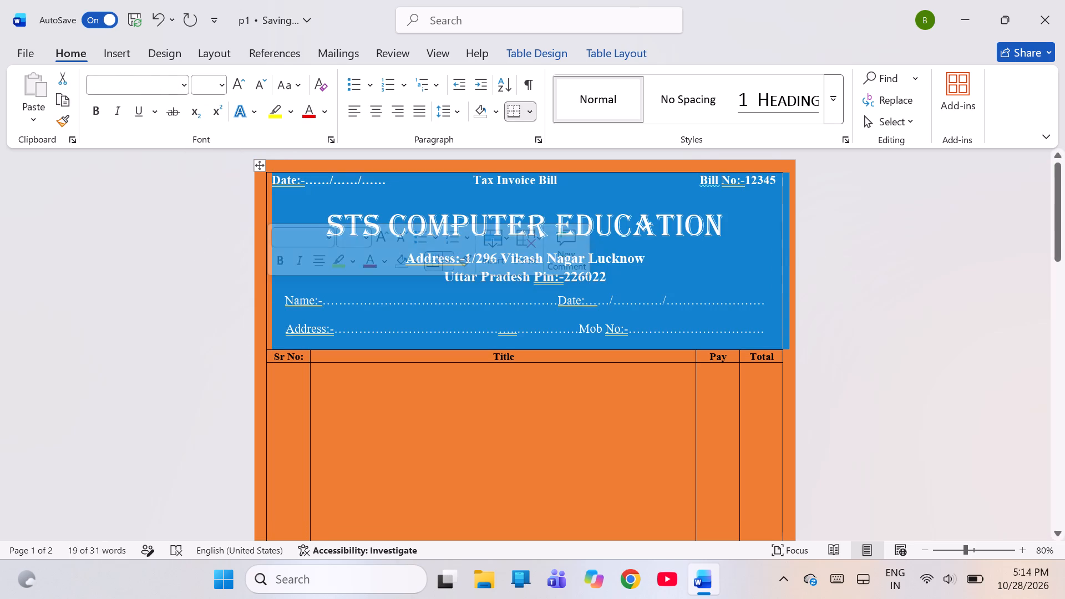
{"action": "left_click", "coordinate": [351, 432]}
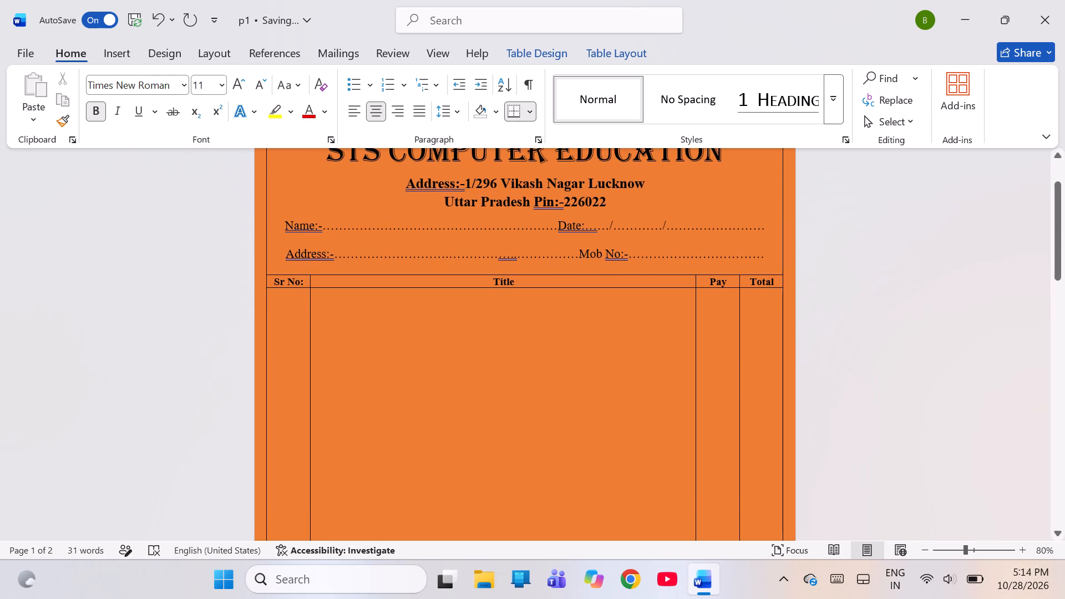
Shorten the blank item area above the Amount row so the bill fits on one page without the blank second page.
{"action": "scroll", "coordinate": [428, 442], "scroll_direction": "up", "scroll_amount": 3}
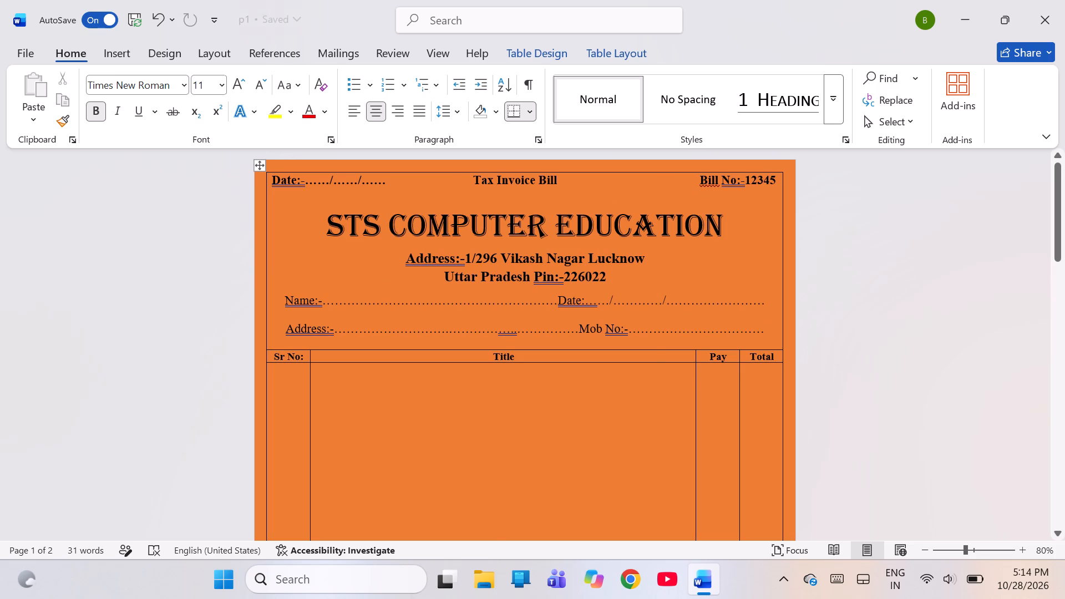
{"action": "scroll", "coordinate": [1000, 278], "scroll_direction": "down", "scroll_amount": 1}
{"action": "scroll", "coordinate": [1000, 278], "scroll_direction": "up", "scroll_amount": 1, "text": "ctrl"}
{"action": "scroll", "coordinate": [1000, 278], "scroll_direction": "down", "scroll_amount": 1, "text": "ctrl"}
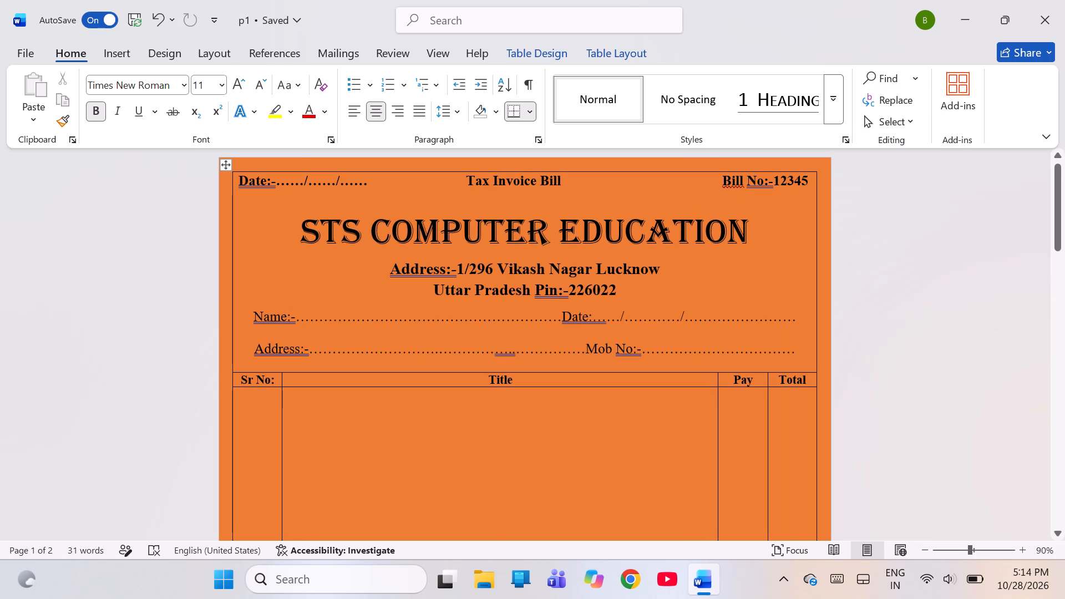
{"action": "scroll", "coordinate": [980, 382], "scroll_direction": "up", "scroll_amount": 1, "text": "ctrl"}
{"action": "scroll", "coordinate": [980, 382], "scroll_direction": "up", "scroll_amount": 1}
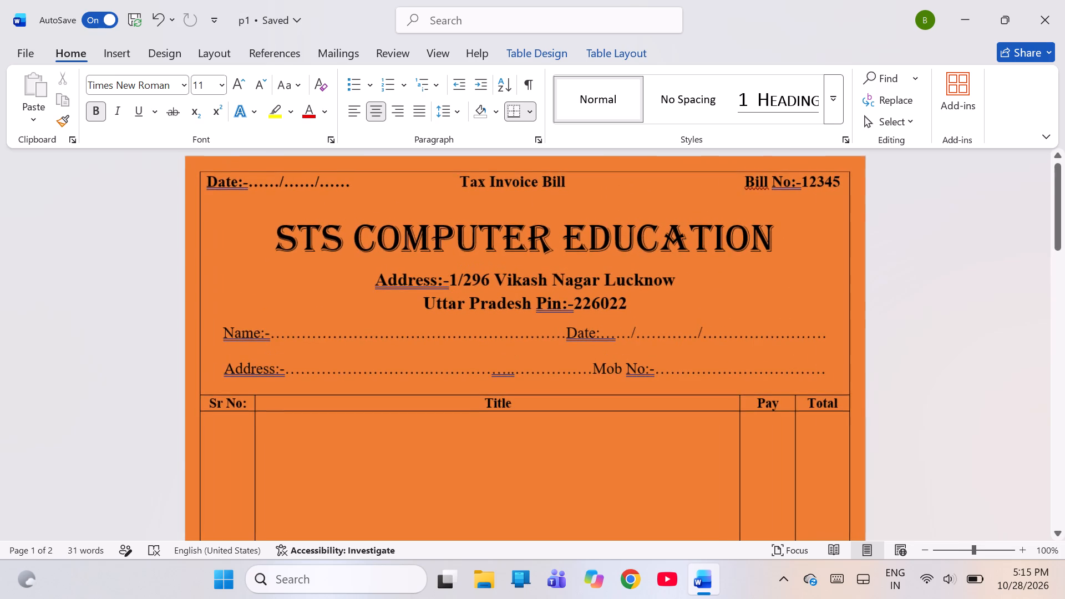
{"action": "scroll", "coordinate": [980, 382], "scroll_direction": "up", "scroll_amount": 1}
{"action": "scroll", "coordinate": [980, 382], "scroll_direction": "down", "scroll_amount": 6, "text": "ctrl"}
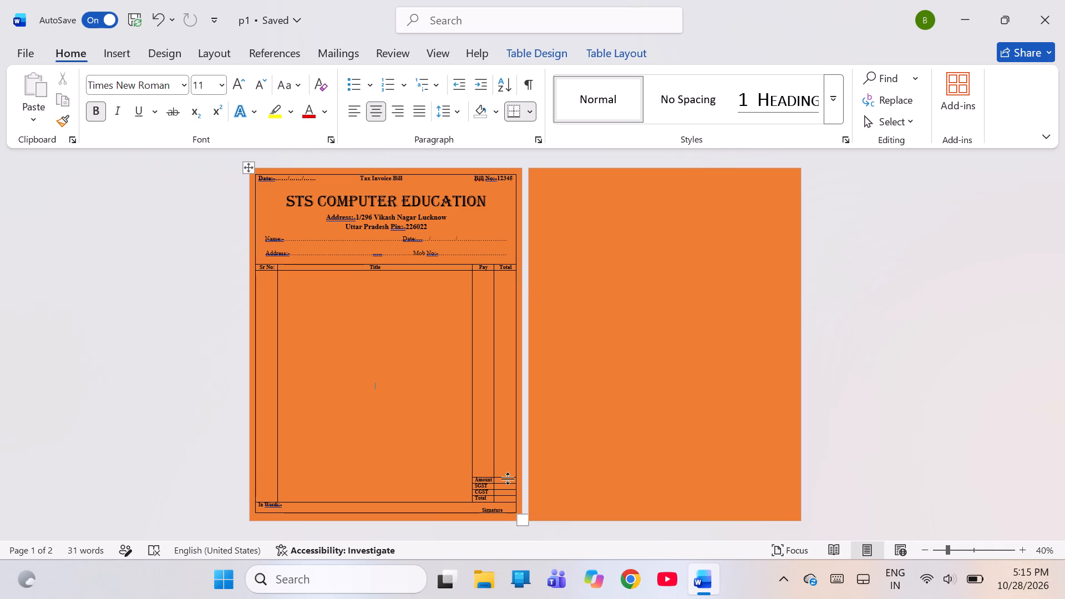
{"action": "left_click_drag", "start_coordinate": [508, 478], "coordinate": [508, 468]}
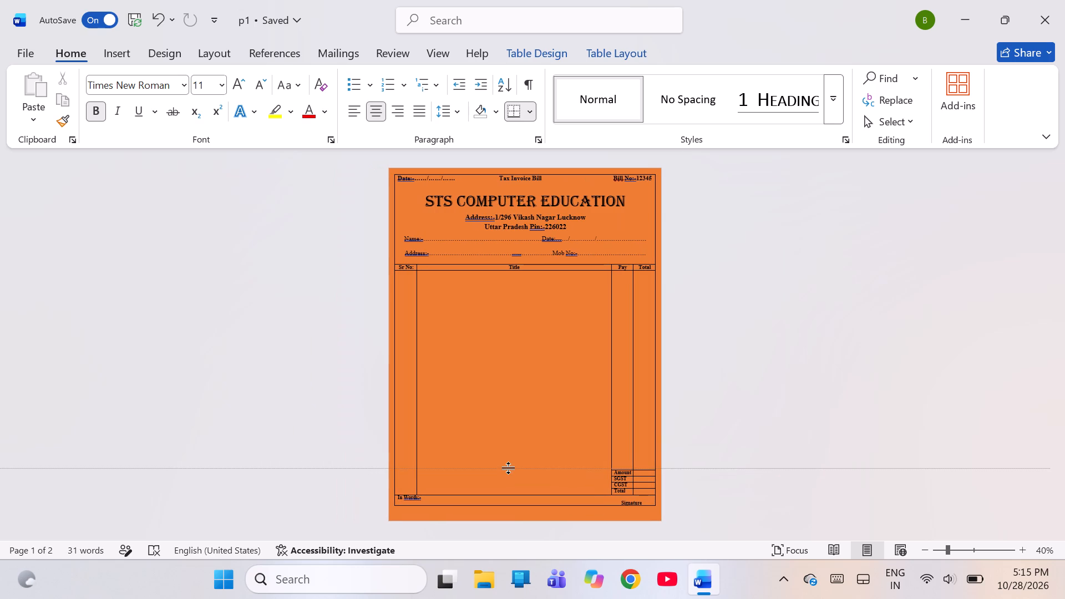
{"action": "left_click_drag", "start_coordinate": [508, 468], "coordinate": [505, 469]}
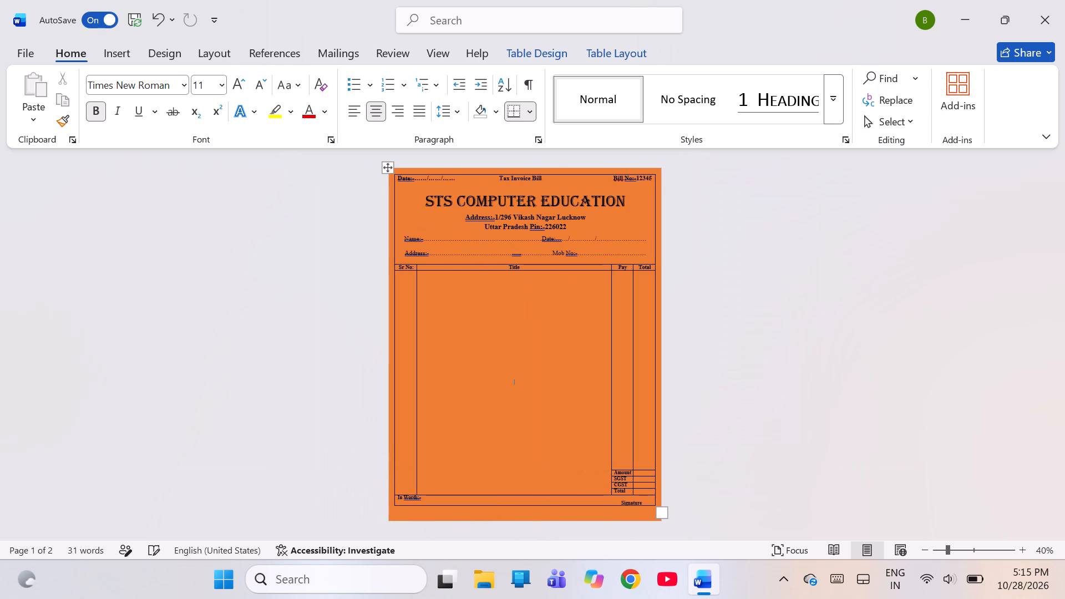
{"action": "left_click", "coordinate": [821, 397]}
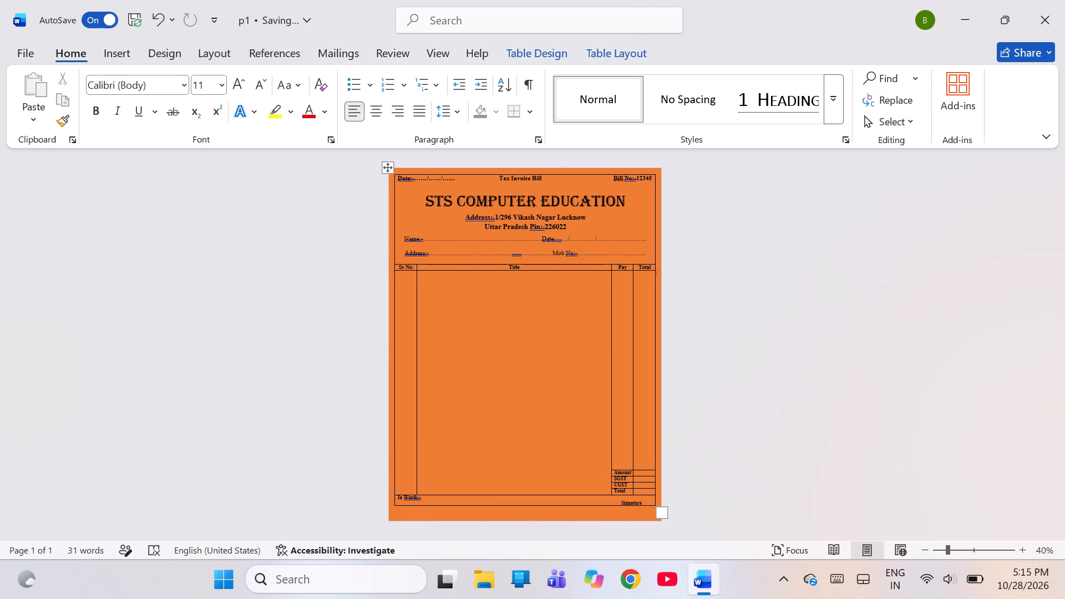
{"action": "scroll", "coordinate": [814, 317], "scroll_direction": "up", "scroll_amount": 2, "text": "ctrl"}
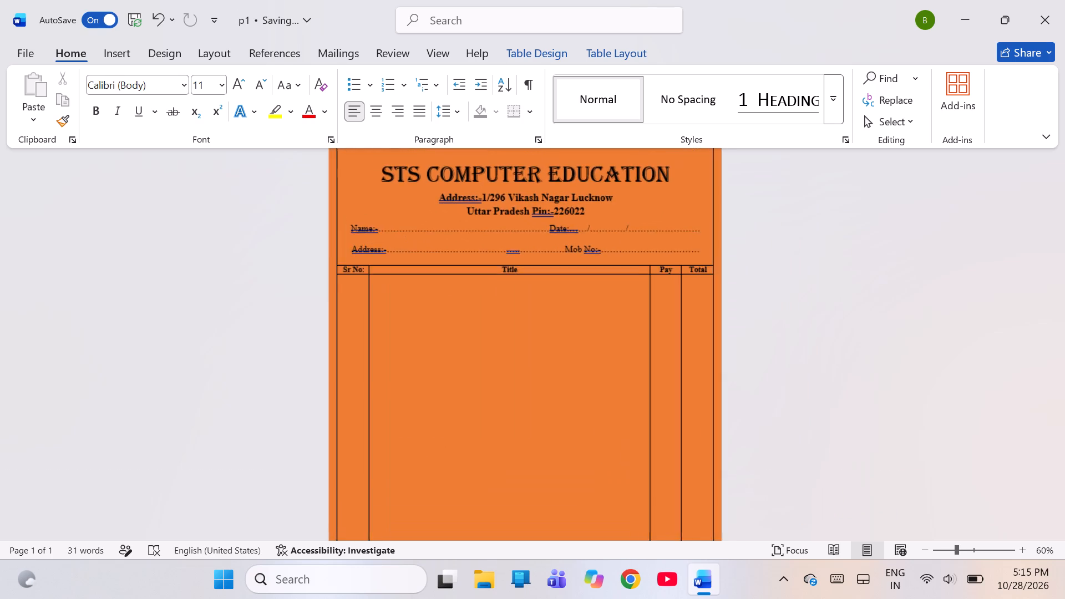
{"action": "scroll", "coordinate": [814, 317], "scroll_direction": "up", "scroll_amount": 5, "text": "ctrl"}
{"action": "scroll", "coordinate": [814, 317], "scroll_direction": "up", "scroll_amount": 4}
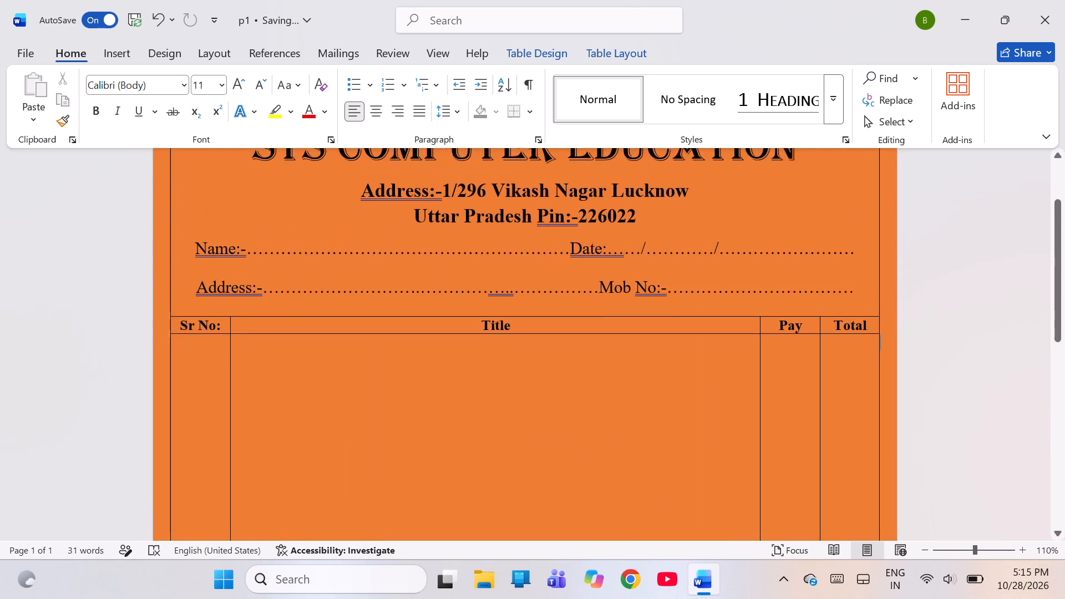
Review the whole bill from the STS Computer Education heading down to the Signature row to check its layout.
{"action": "scroll", "coordinate": [814, 317], "scroll_direction": "down", "scroll_amount": 1, "text": "ctrl"}
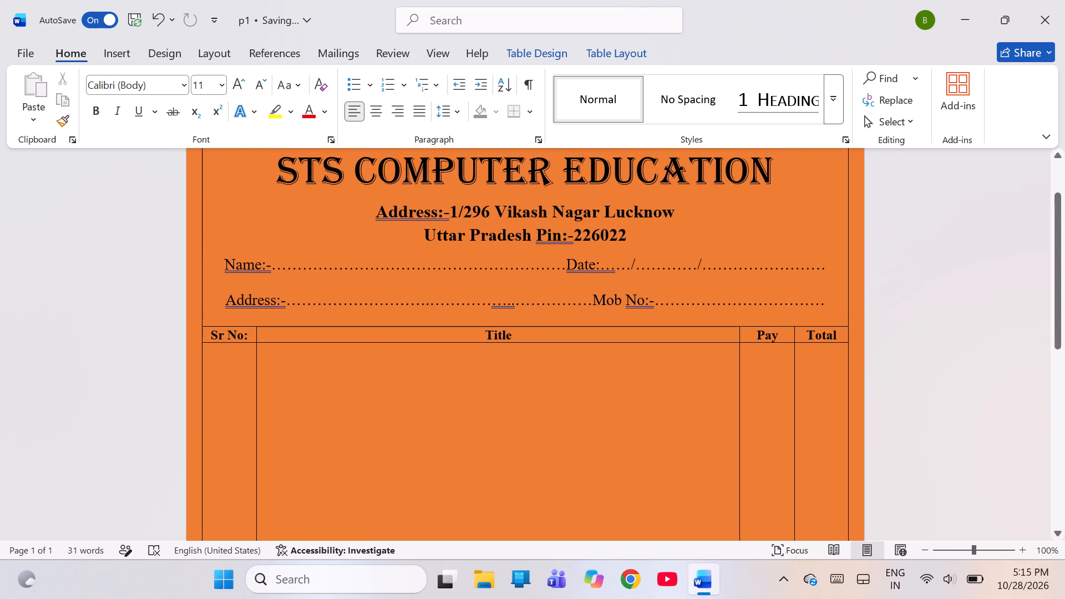
{"action": "scroll", "coordinate": [948, 304], "scroll_direction": "down", "scroll_amount": 1}
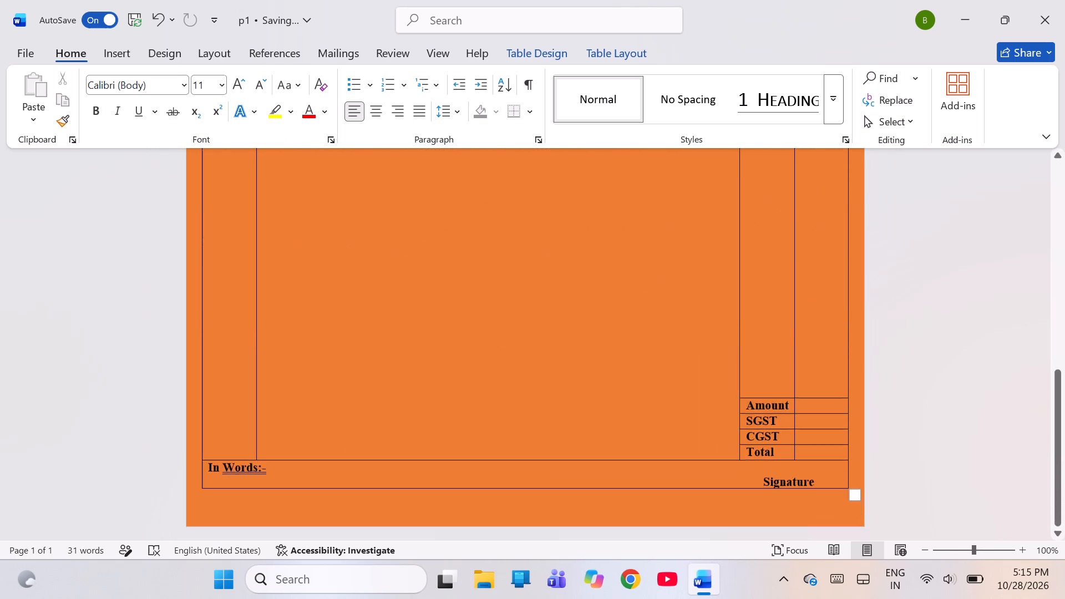
{"action": "scroll", "coordinate": [948, 304], "scroll_direction": "down", "scroll_amount": 1}
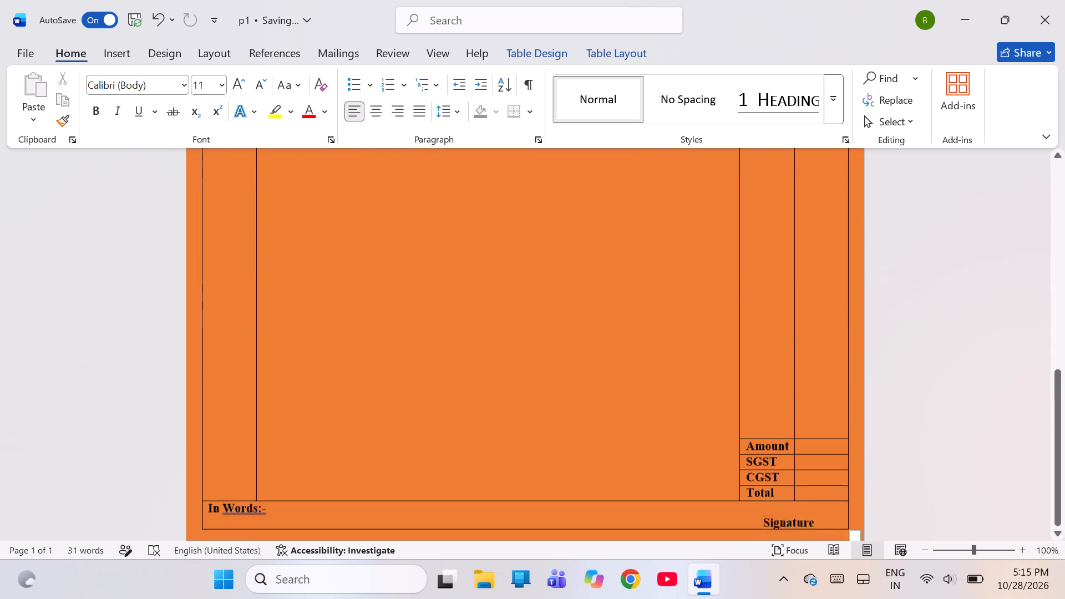
{"action": "scroll", "coordinate": [948, 304], "scroll_direction": "down", "scroll_amount": 2}
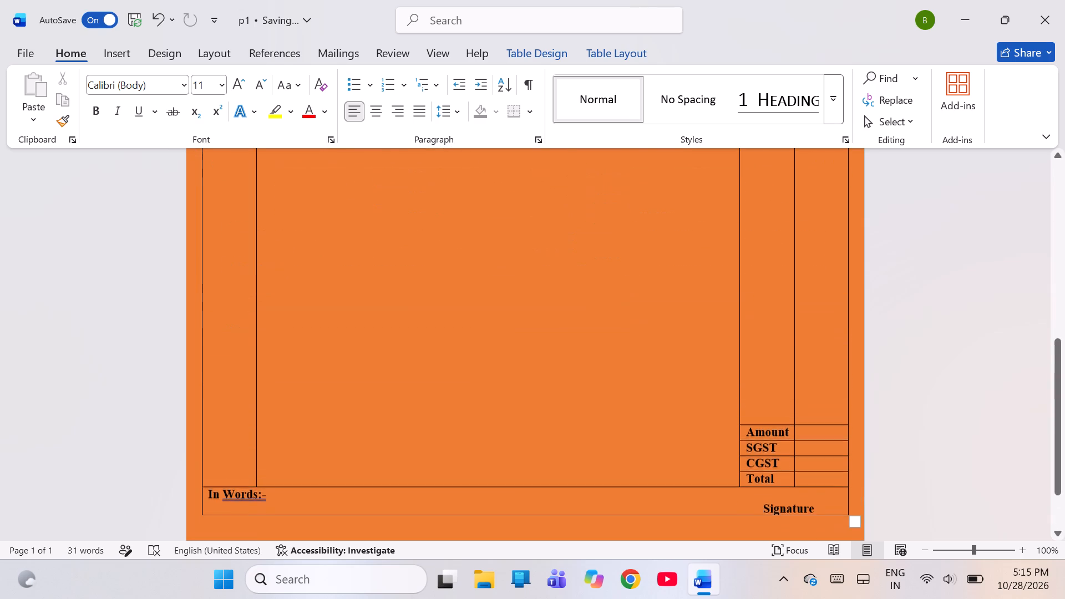
{"action": "scroll", "coordinate": [948, 304], "scroll_direction": "down", "scroll_amount": 2}
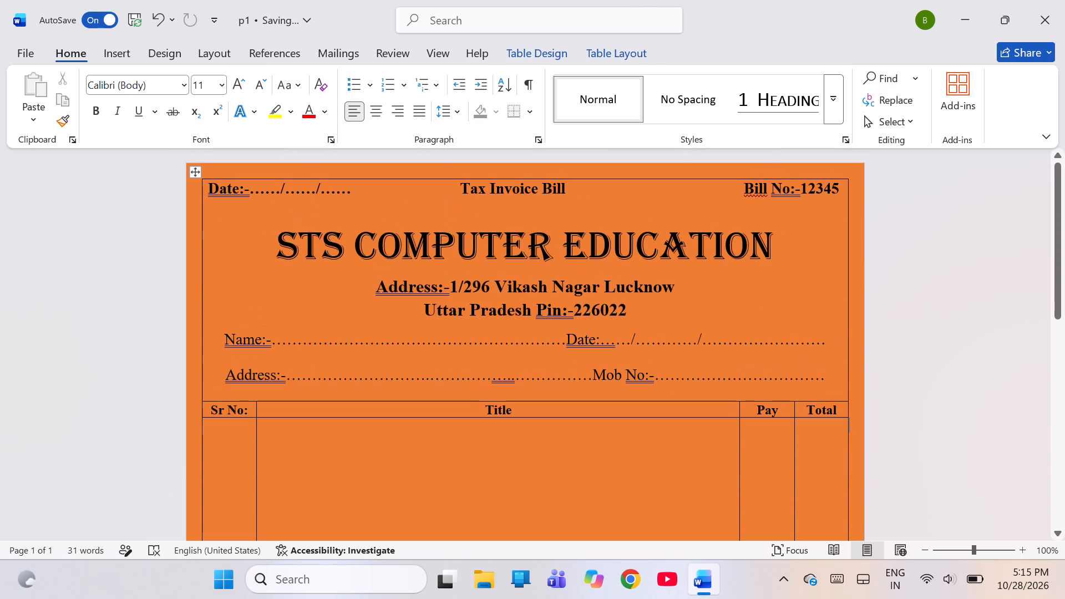
{"action": "scroll", "coordinate": [869, 308], "scroll_direction": "right", "scroll_amount": 1}
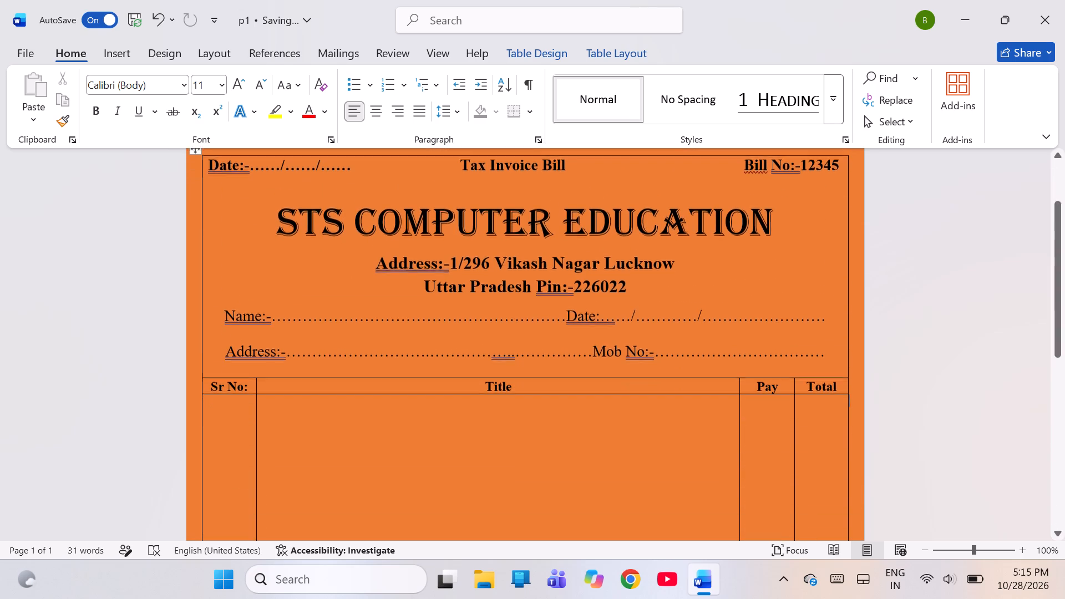
{"action": "scroll", "coordinate": [869, 308], "scroll_direction": "right", "scroll_amount": 1}
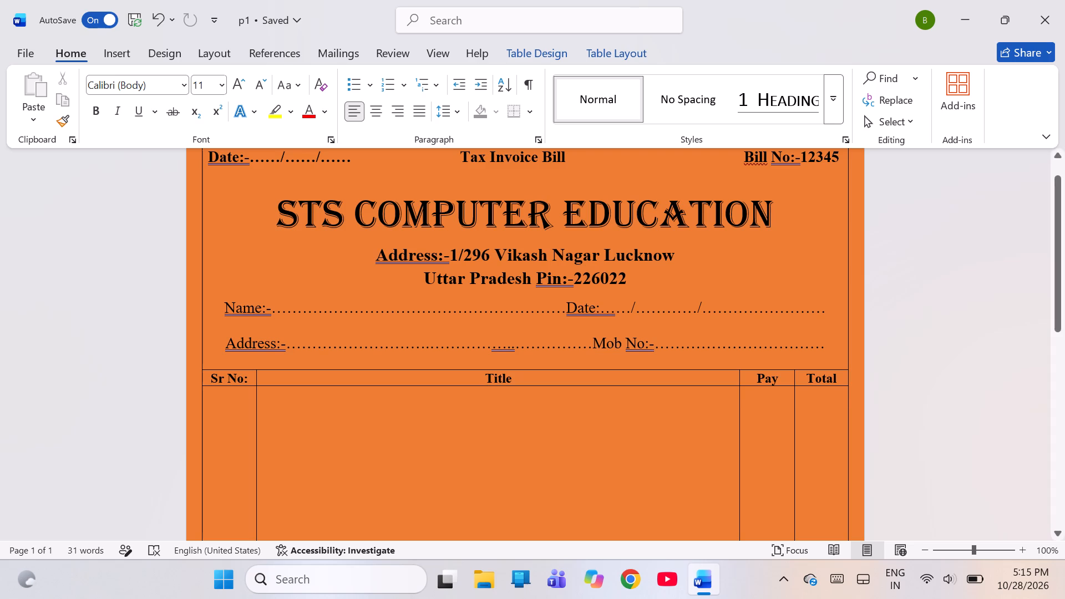
Make the date label on the Name line read "Date:-" and add one dot before its first slash.
{"action": "left_click", "coordinate": [610, 311]}
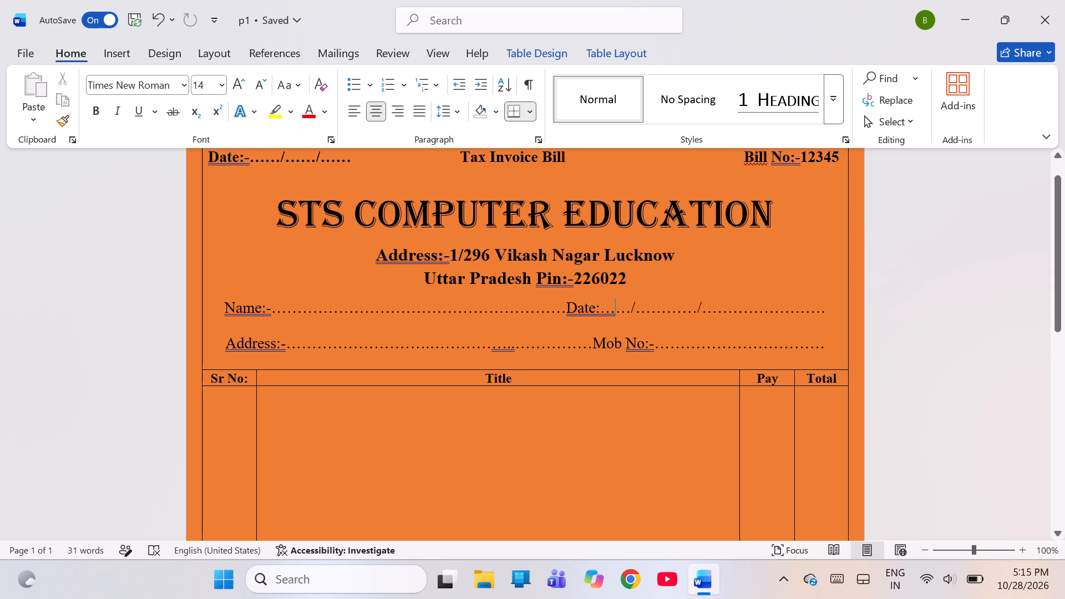
{"action": "key", "text": "BackSpace"}
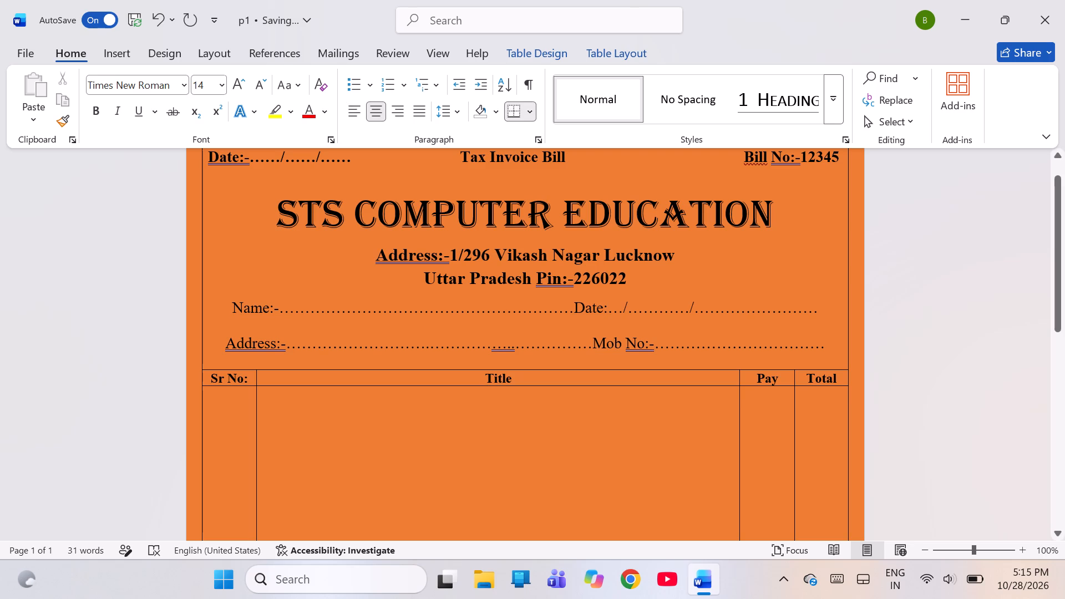
{"action": "key", "text": "minus"}
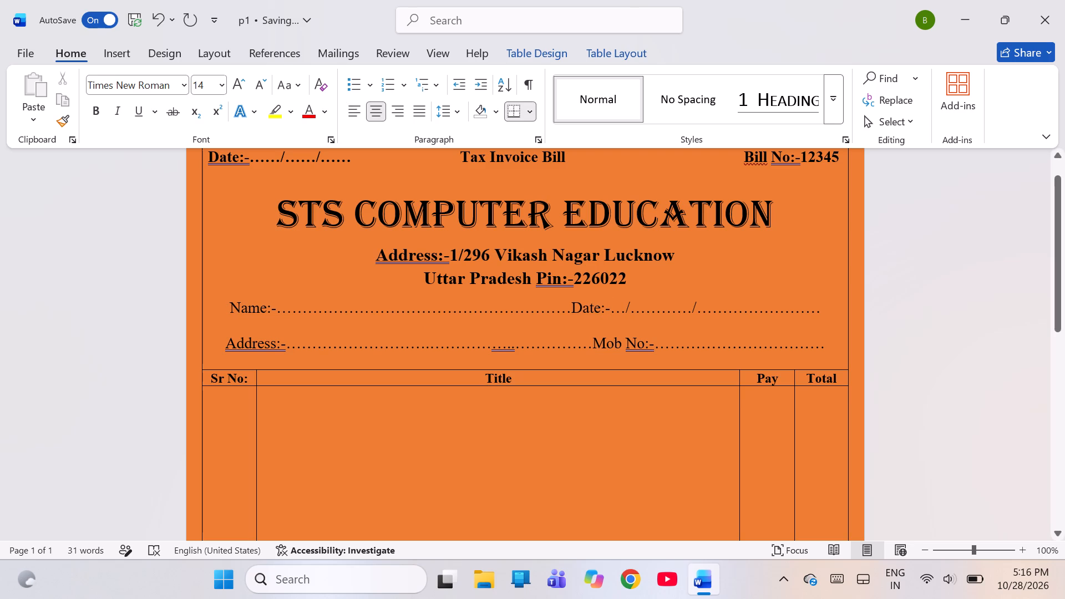
{"action": "left_click", "coordinate": [625, 305]}
{"action": "key", "text": "period"}
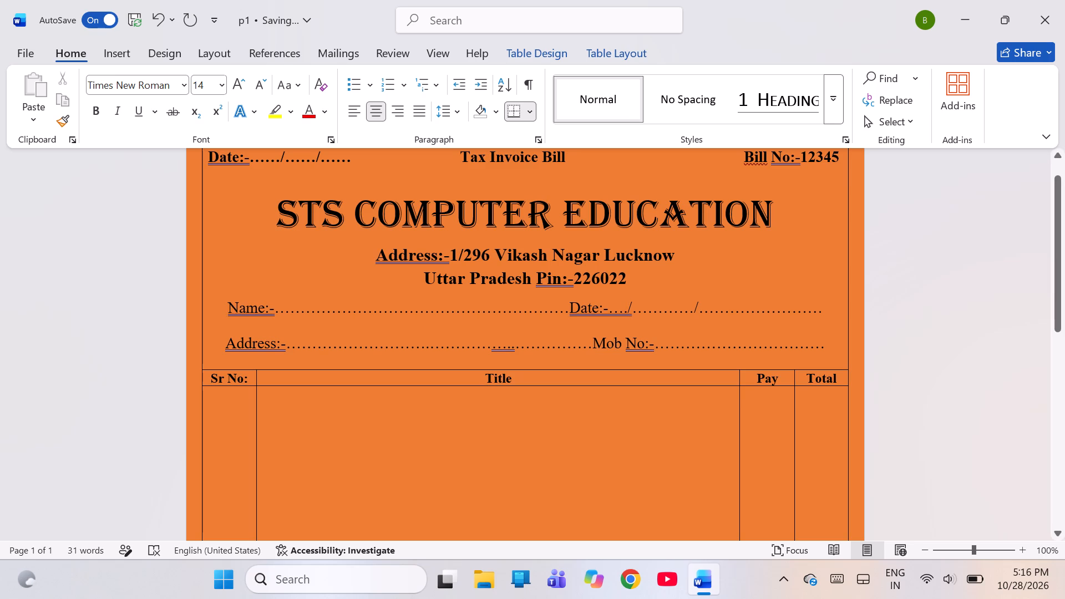
{"action": "left_click", "coordinate": [738, 276]}
{"action": "left_click", "coordinate": [807, 272]}
Shorten the dotted blank after the last slash of the Date field on the Name line.
{"action": "left_click", "coordinate": [791, 310]}
{"action": "key", "text": "BackSpace"}
{"action": "key", "text": "BackSpace"}
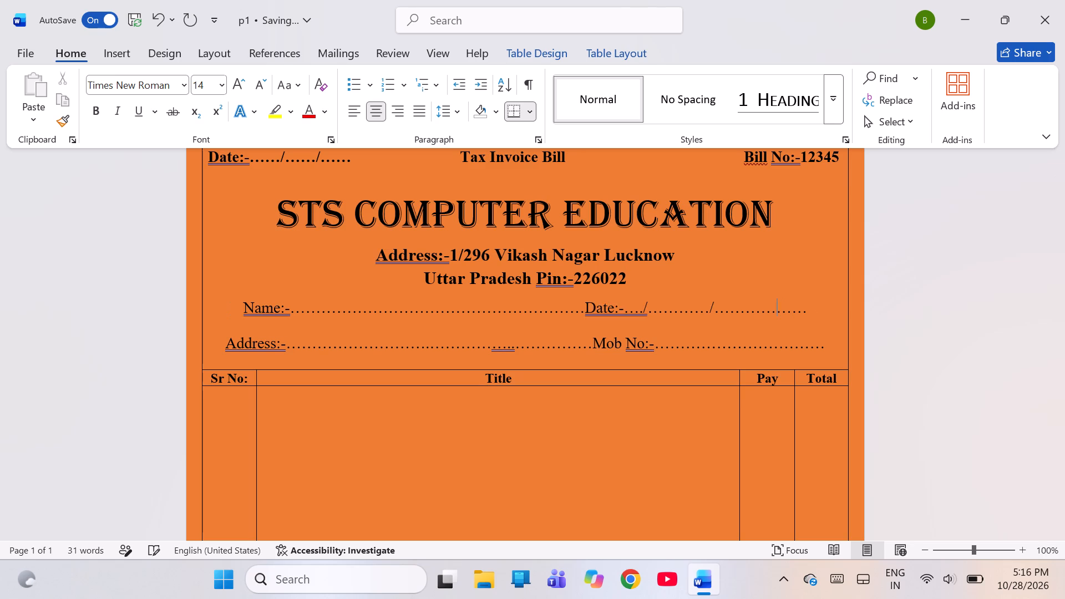
{"action": "key", "text": "BackSpace"}
{"action": "key", "text": "BackSpace"}
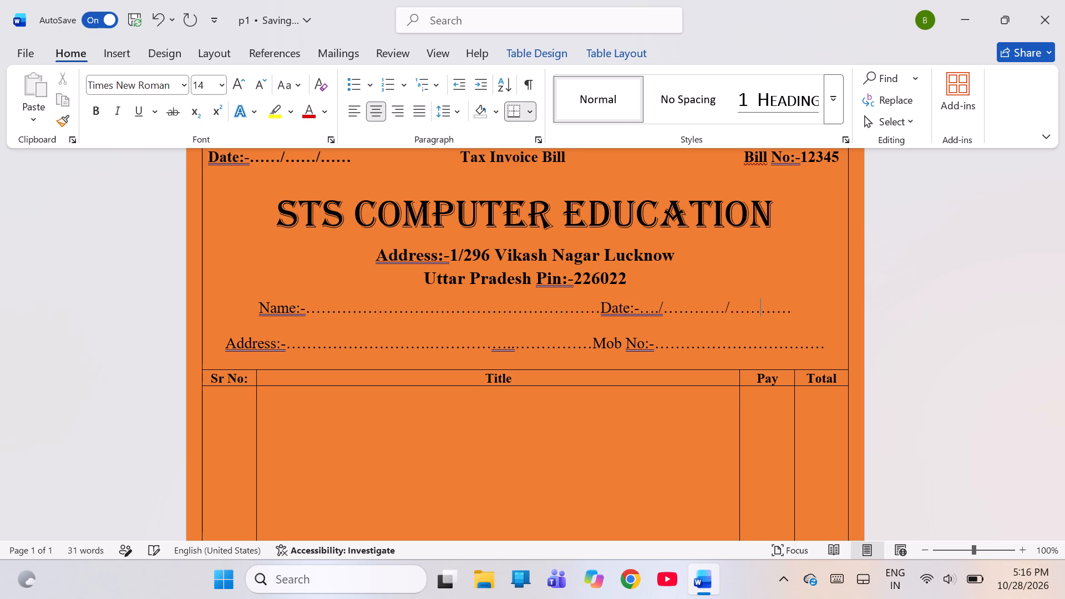
Extend the dotted blank between Name and Date so the line matches the width of the Address and Mob No line.
{"action": "left_click", "coordinate": [593, 310]}
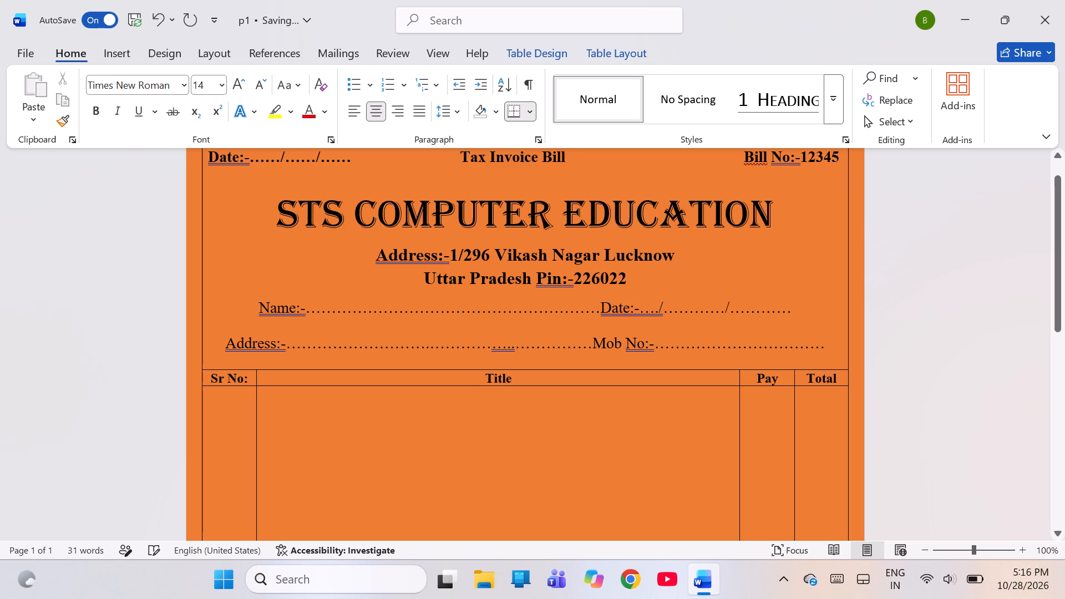
{"action": "type", "text": "............."}
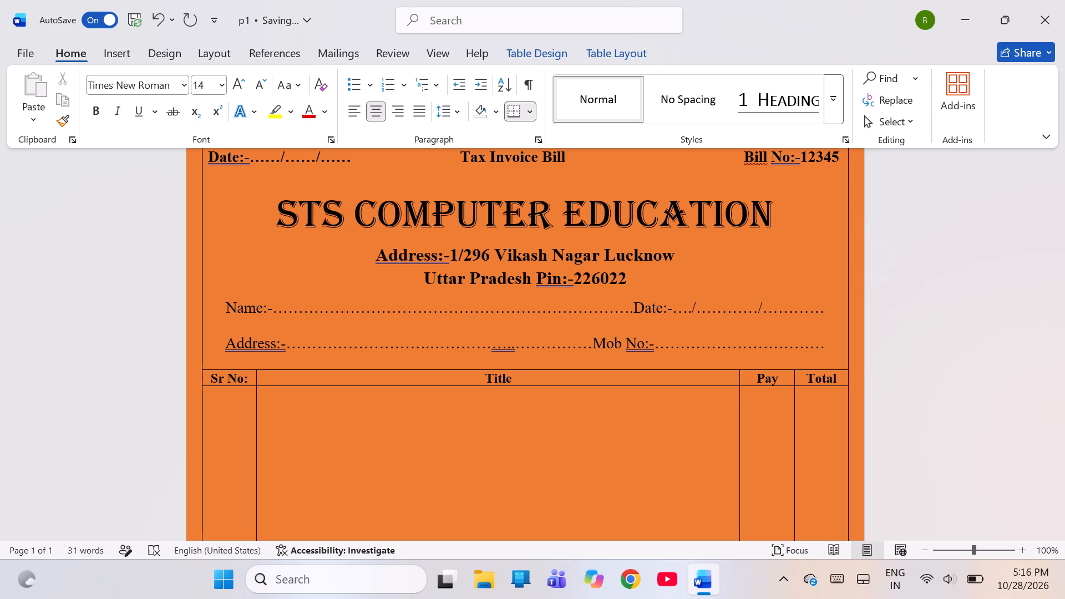
{"action": "left_click", "coordinate": [783, 252]}
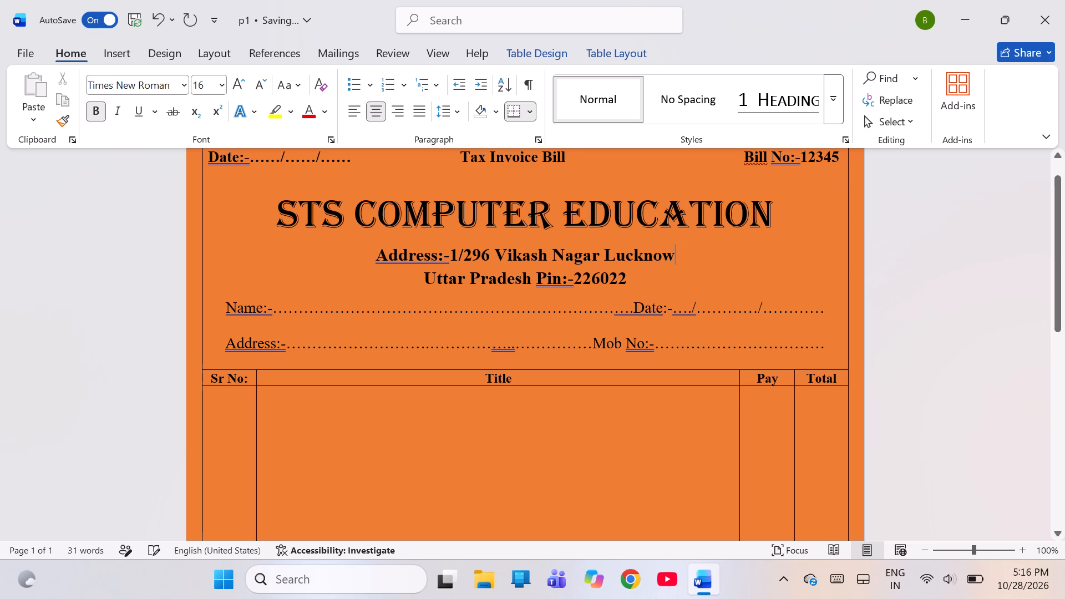
{"action": "left_click", "coordinate": [816, 226]}
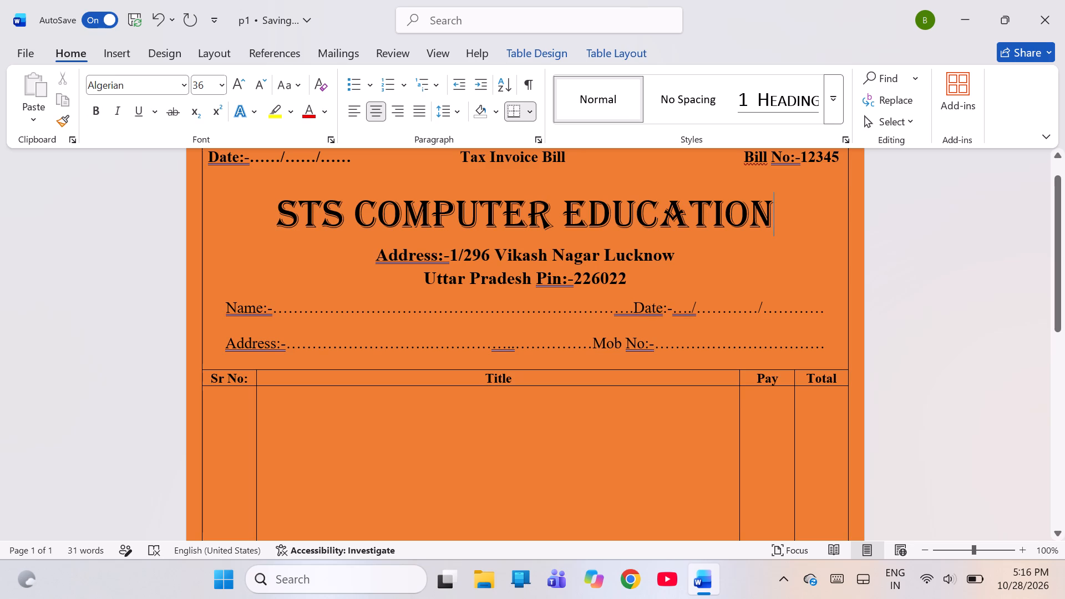
Widen the Pay column and slightly widen the Total column of the bill table, narrowing the Title column.
{"action": "scroll", "coordinate": [975, 231], "scroll_direction": "down", "scroll_amount": 6, "text": "ctrl"}
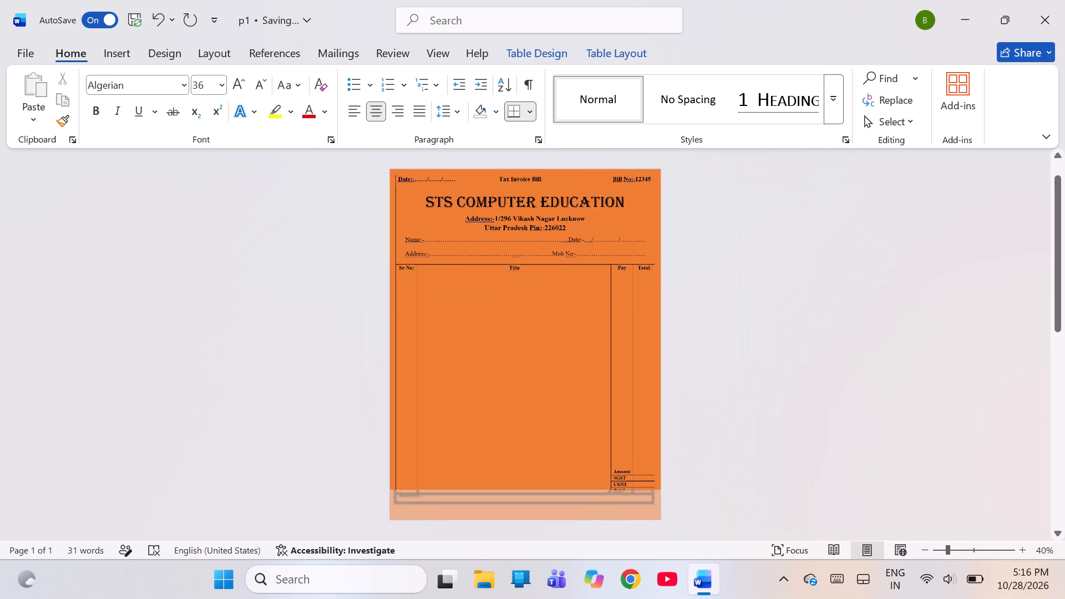
{"action": "scroll", "coordinate": [975, 231], "scroll_direction": "down", "scroll_amount": 3, "text": "ctrl"}
{"action": "scroll", "coordinate": [975, 231], "scroll_direction": "up", "scroll_amount": 3, "text": "ctrl"}
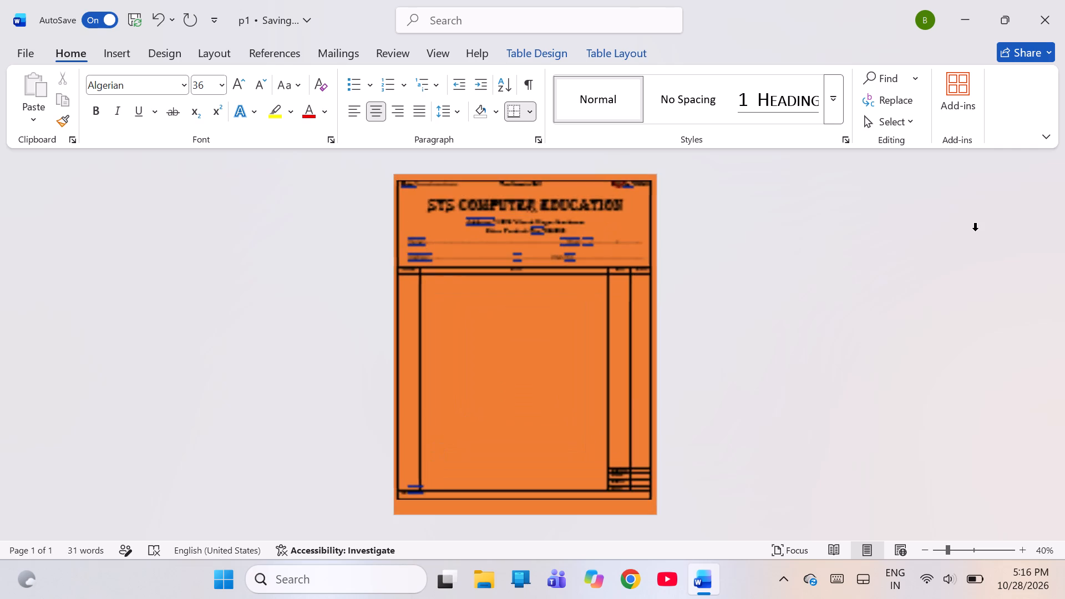
{"action": "scroll", "coordinate": [975, 231], "scroll_direction": "up", "scroll_amount": 1, "text": "ctrl"}
{"action": "scroll", "coordinate": [975, 231], "scroll_direction": "down", "scroll_amount": 1}
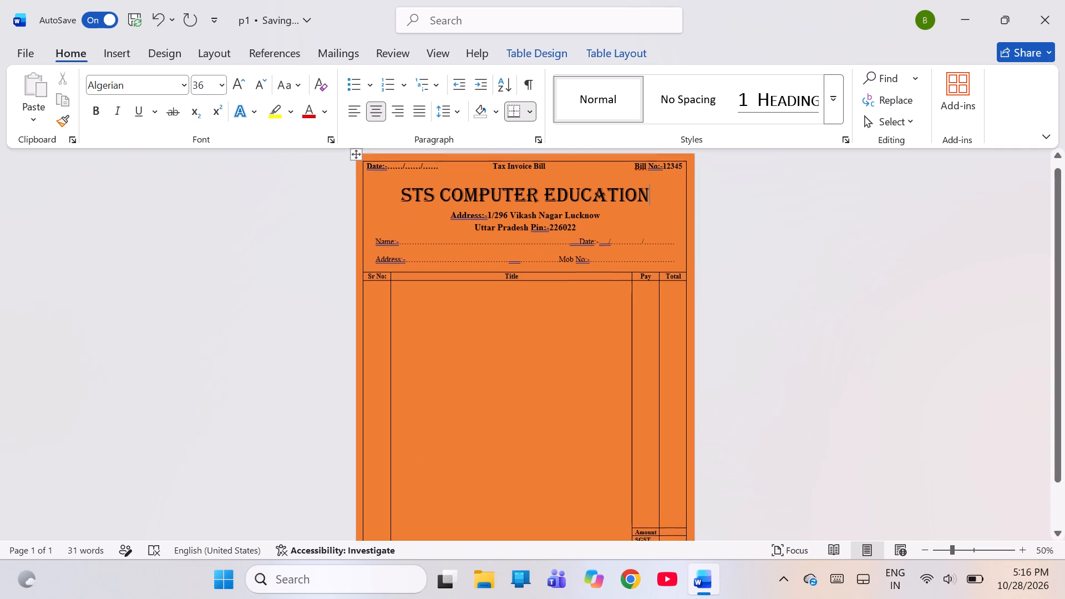
{"action": "scroll", "coordinate": [975, 231], "scroll_direction": "down", "scroll_amount": 1}
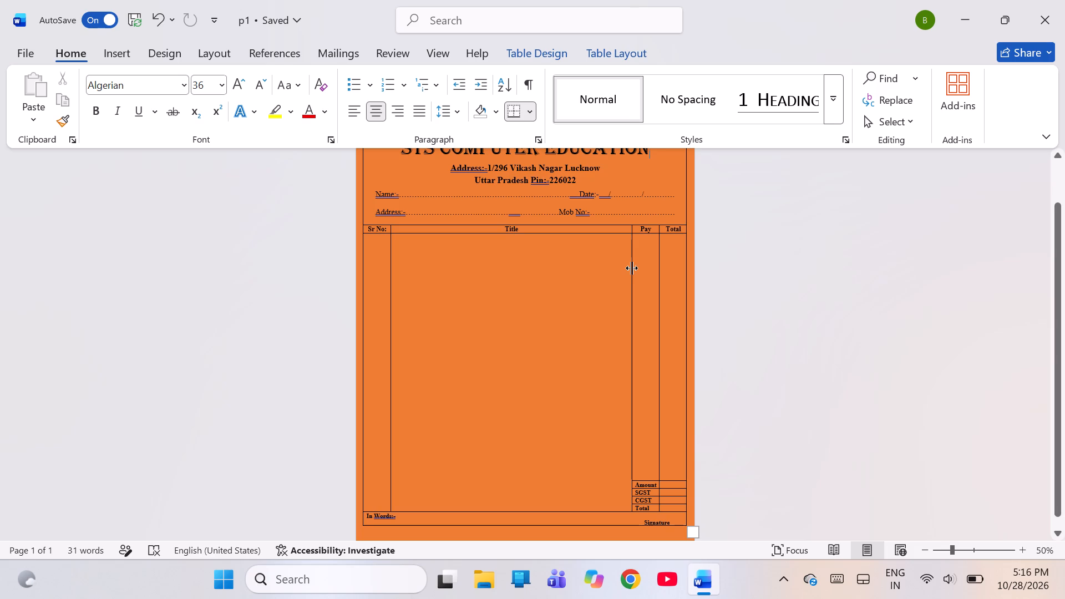
{"action": "left_click_drag", "start_coordinate": [631, 268], "coordinate": [620, 268]}
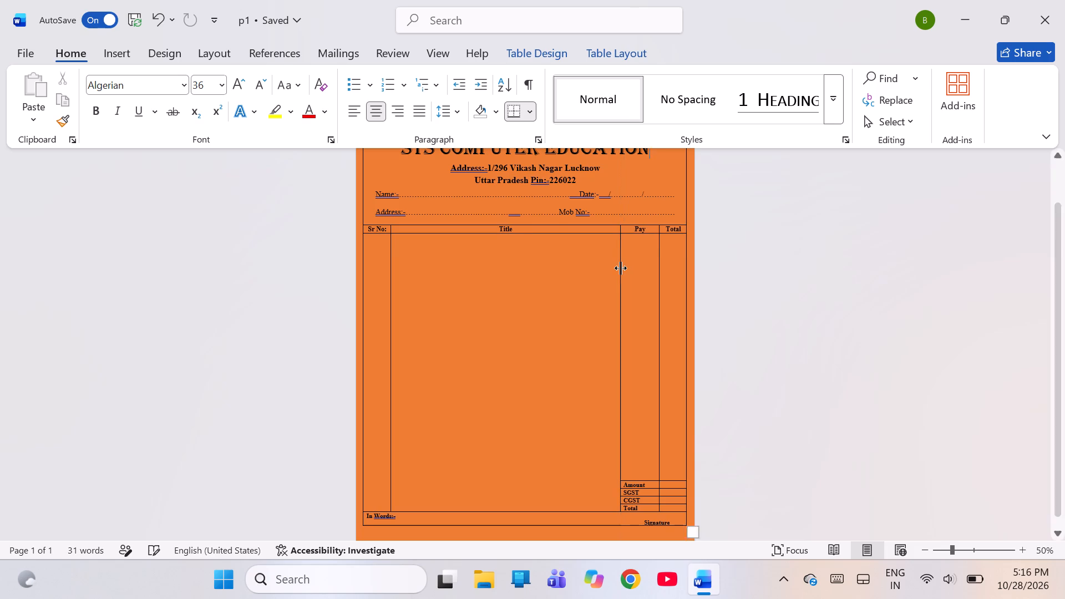
{"action": "left_click_drag", "start_coordinate": [659, 282], "coordinate": [654, 282]}
{"action": "left_click", "coordinate": [787, 298]}
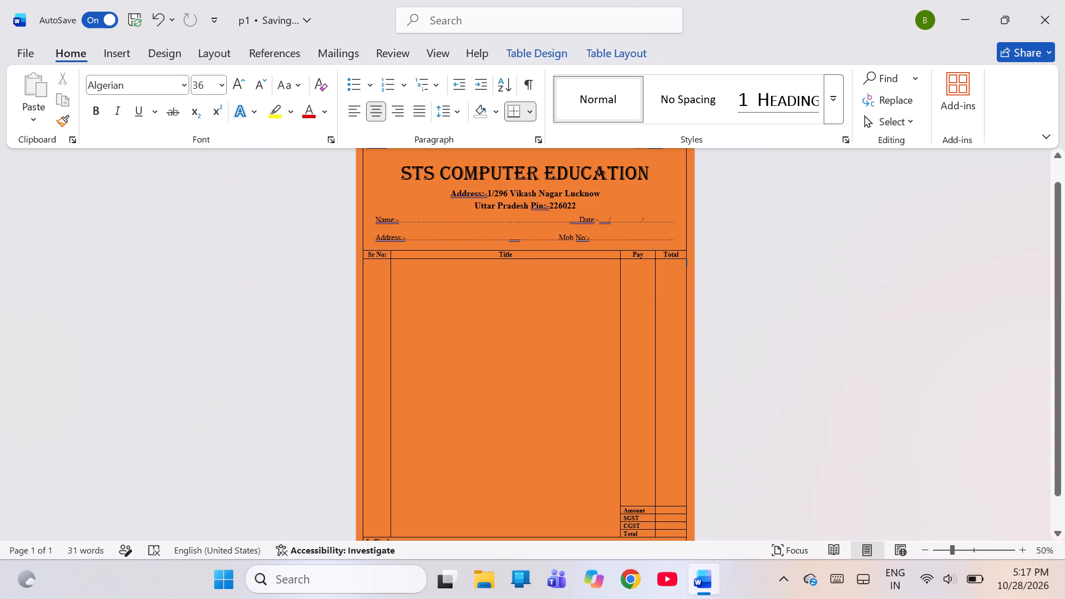
Examine the bill from the heading to the Signature row to check the adjusted layout on the page.
{"action": "scroll", "coordinate": [766, 307], "scroll_direction": "down", "scroll_amount": 1}
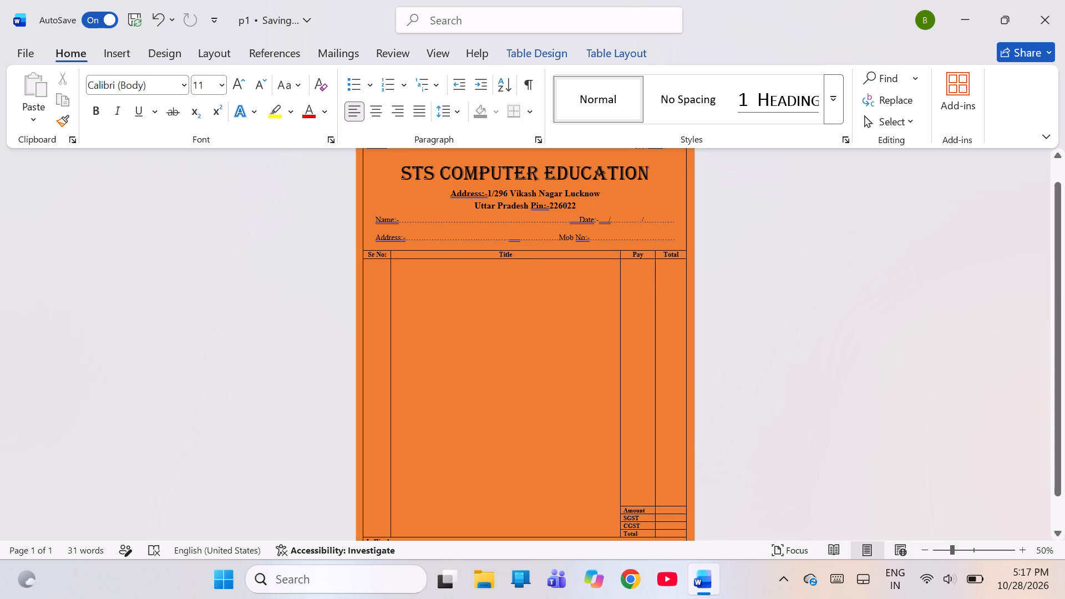
{"action": "scroll", "coordinate": [766, 307], "scroll_direction": "down", "scroll_amount": 2}
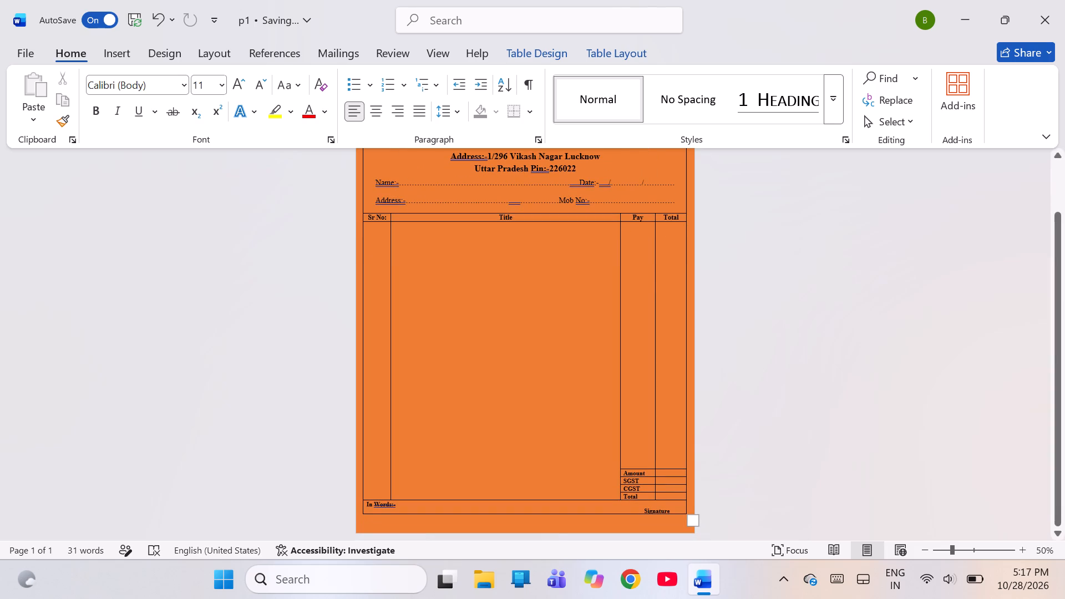
{"action": "scroll", "coordinate": [766, 307], "scroll_direction": "down", "scroll_amount": 1}
{"action": "scroll", "coordinate": [766, 307], "scroll_direction": "up", "scroll_amount": 1}
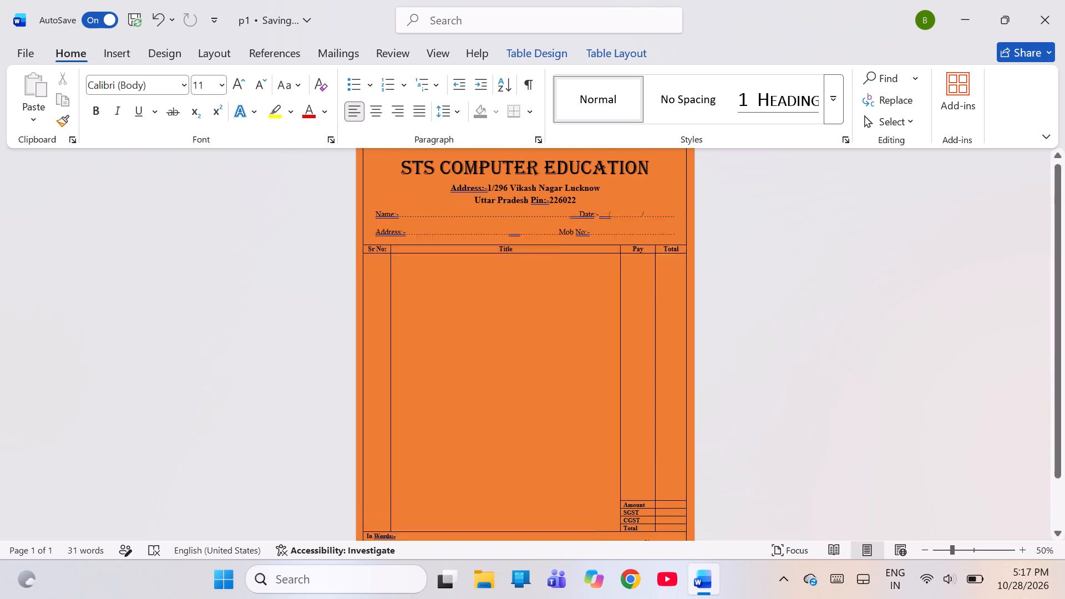
{"action": "scroll", "coordinate": [766, 307], "scroll_direction": "up", "scroll_amount": 1}
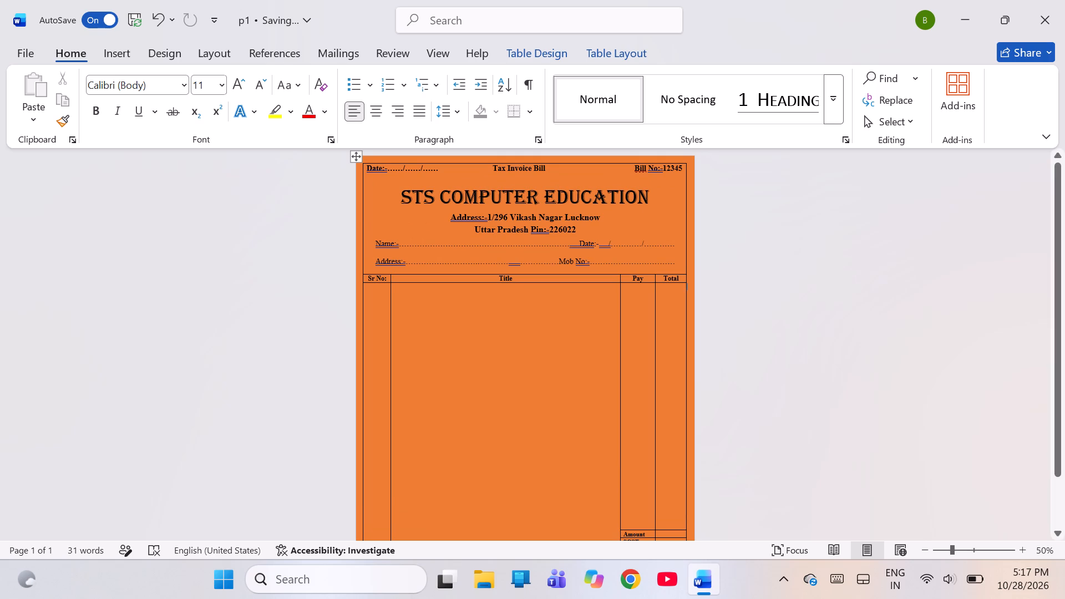
{"action": "left_click", "coordinate": [653, 195]}
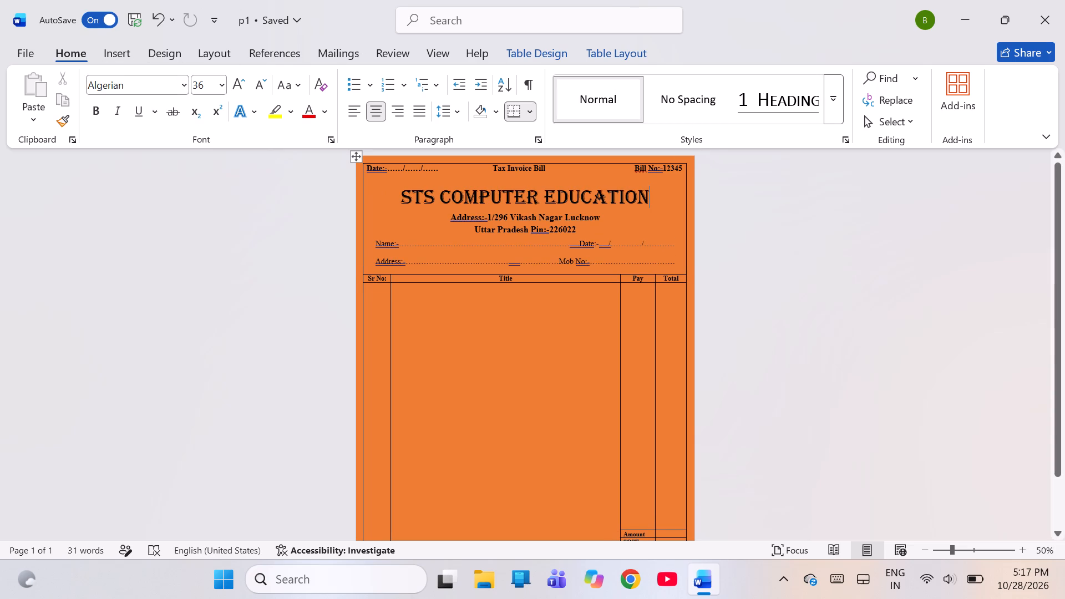
{"action": "scroll", "coordinate": [794, 258], "scroll_direction": "down", "scroll_amount": 1}
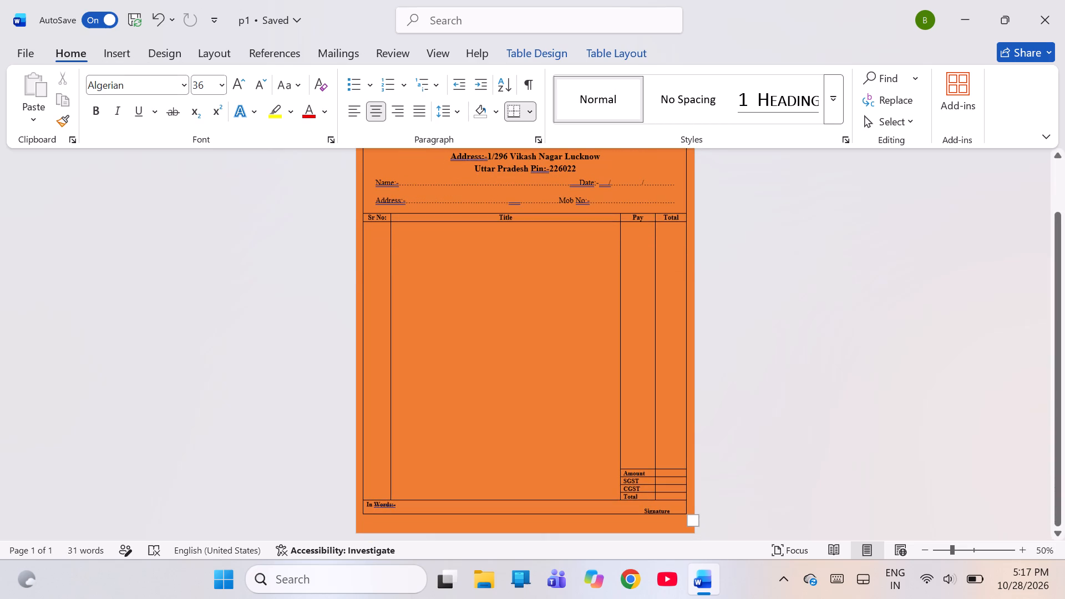
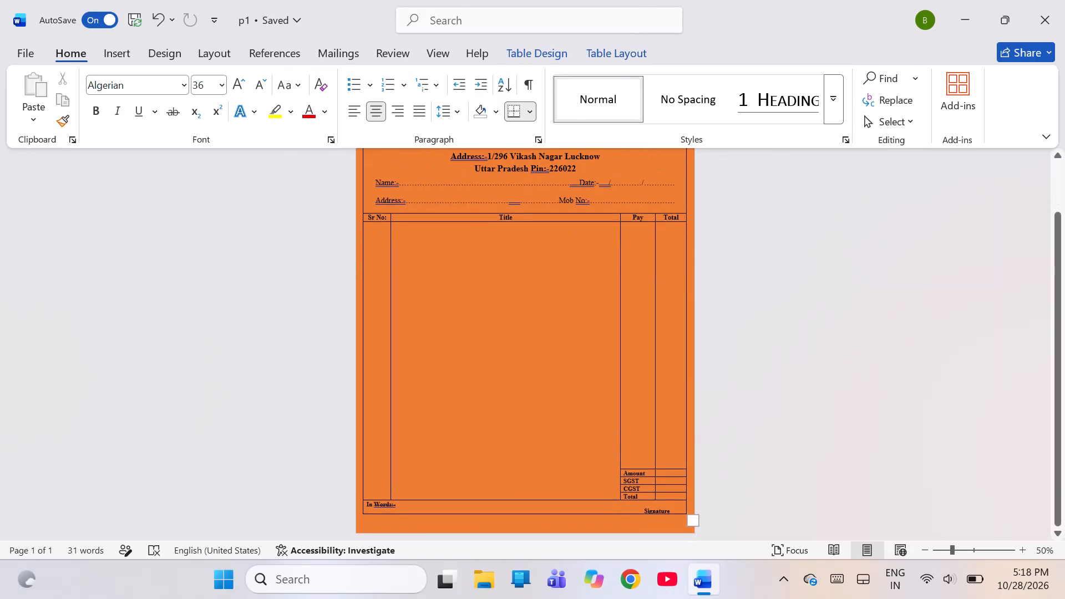
Examine the bill's overall layout from the Tax Invoice Bill heading down to the In Words and Signature row.
{"action": "scroll", "coordinate": [794, 258], "scroll_direction": "up", "scroll_amount": 1}
{"action": "scroll", "coordinate": [794, 258], "scroll_direction": "down", "scroll_amount": 1}
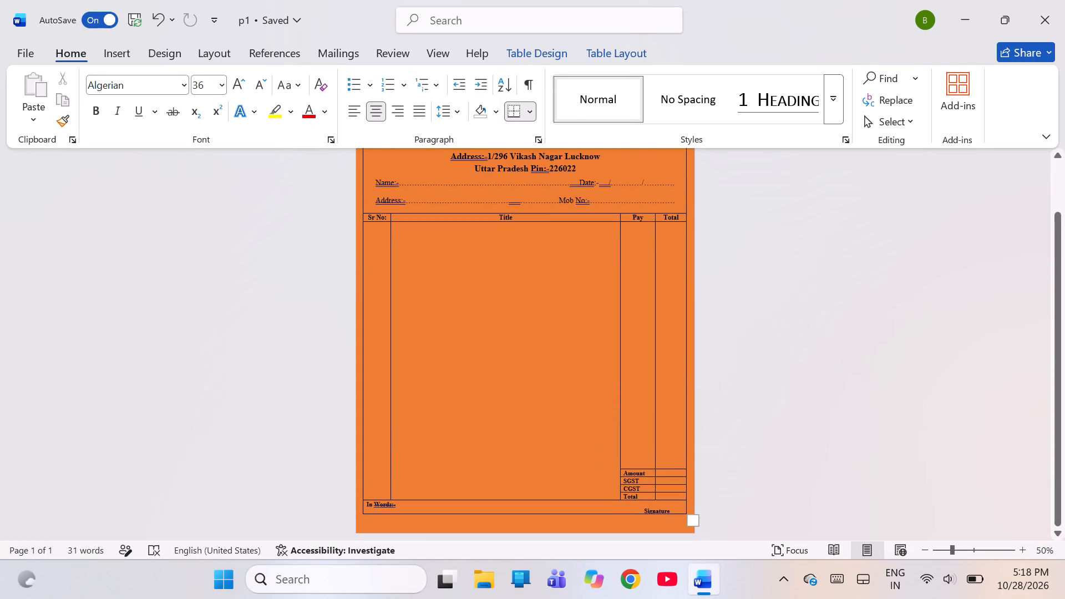
{"action": "scroll", "coordinate": [794, 258], "scroll_direction": "up", "scroll_amount": 1}
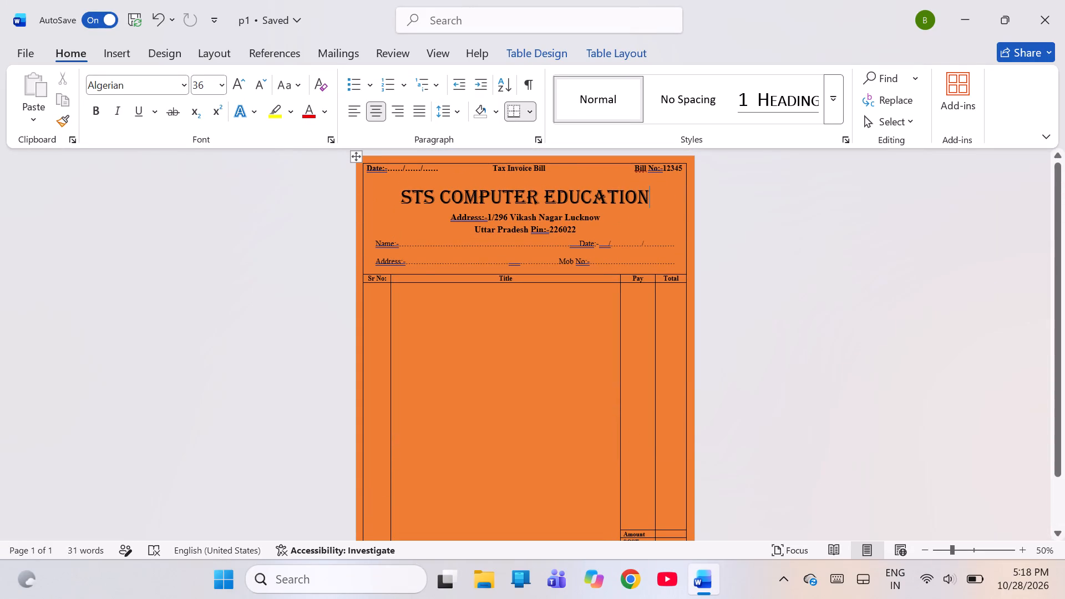
{"action": "scroll", "coordinate": [801, 271], "scroll_direction": "left", "scroll_amount": 1}
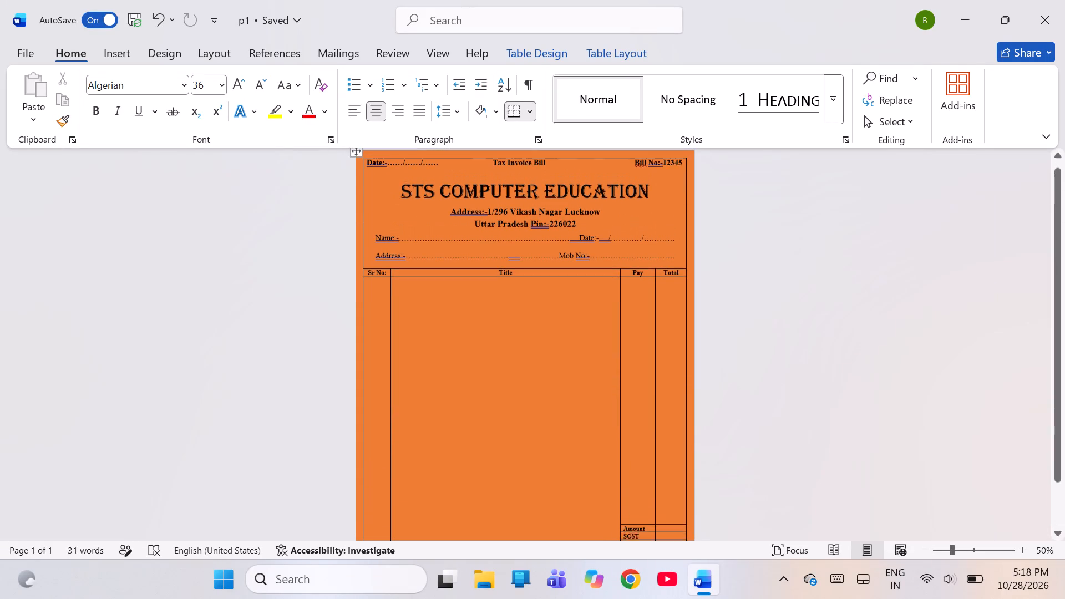
{"action": "scroll", "coordinate": [801, 271], "scroll_direction": "left", "scroll_amount": 1}
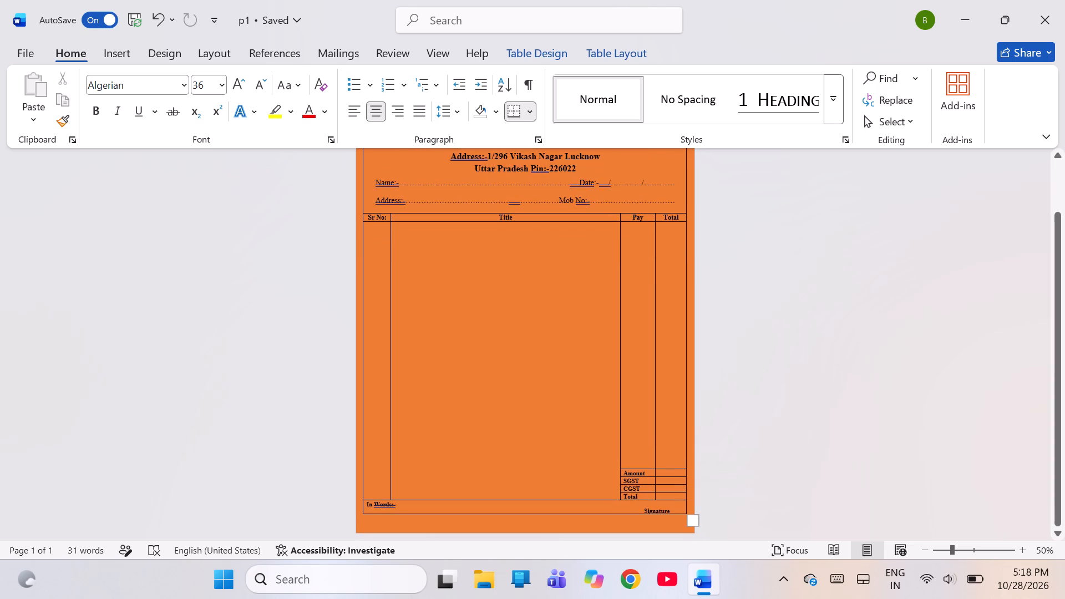
{"action": "scroll", "coordinate": [801, 271], "scroll_direction": "down", "scroll_amount": 1}
{"action": "scroll", "coordinate": [801, 271], "scroll_direction": "up", "scroll_amount": 1}
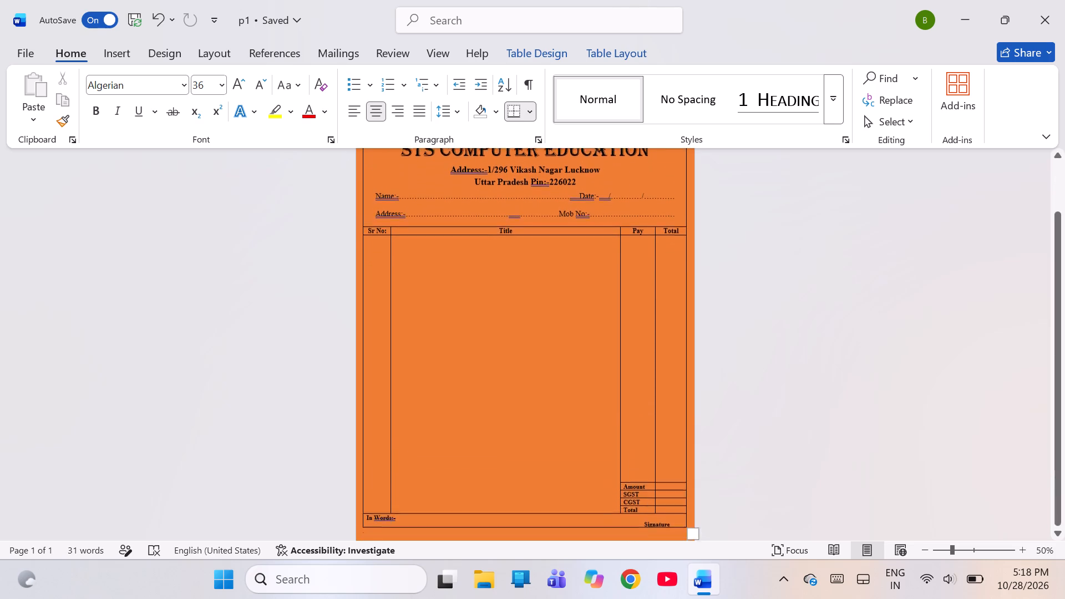
{"action": "scroll", "coordinate": [801, 271], "scroll_direction": "up", "scroll_amount": 1}
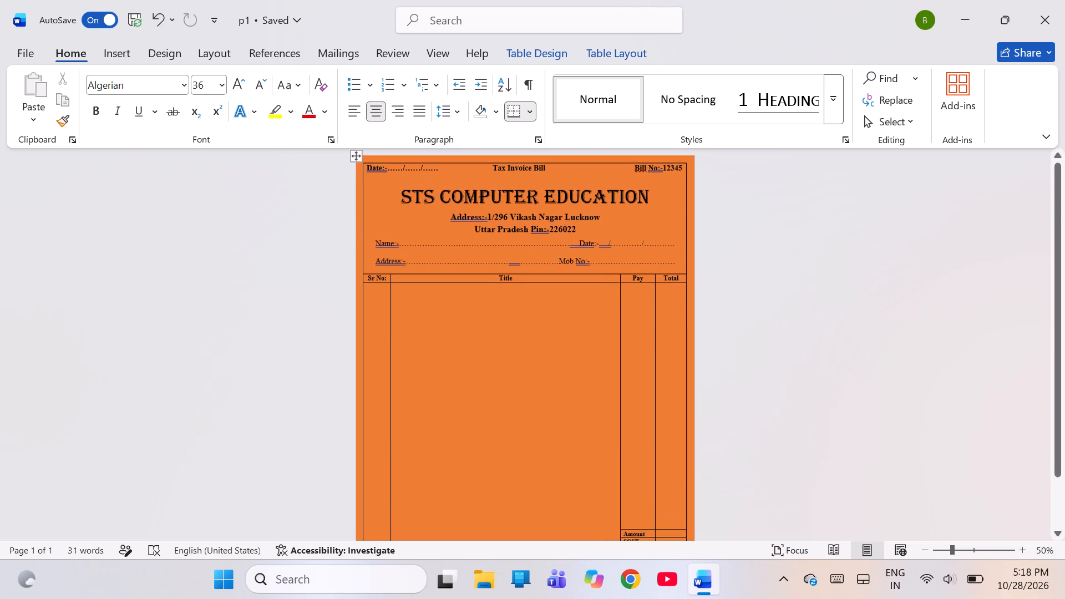
Condense the character spacing of the STS Computer Education heading by 1.1 pt.
{"action": "left_click", "coordinate": [660, 202]}
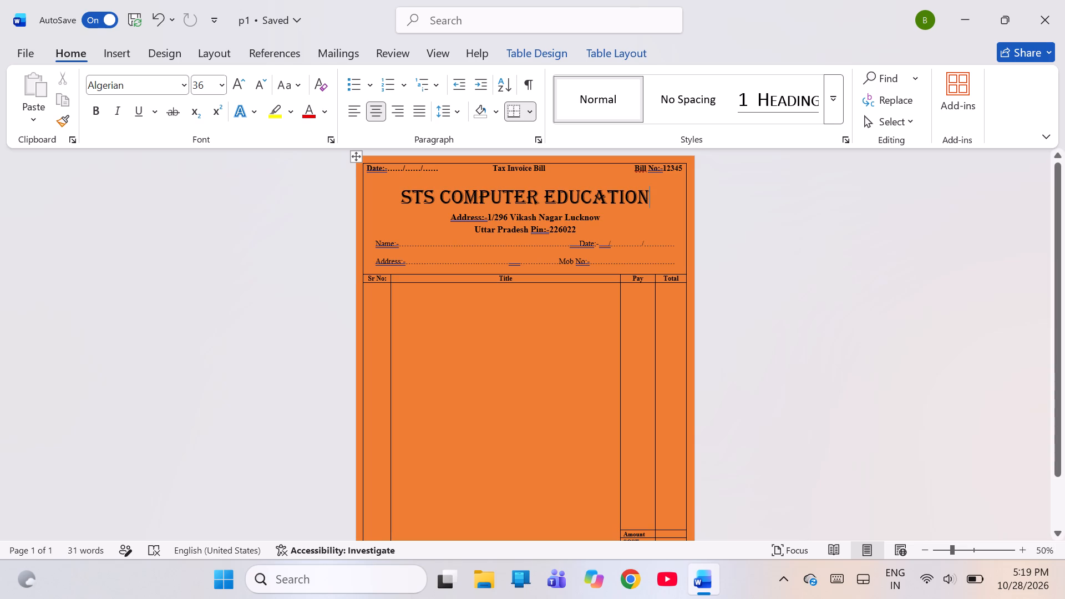
{"action": "left_click_drag", "start_coordinate": [396, 197], "coordinate": [627, 197]}
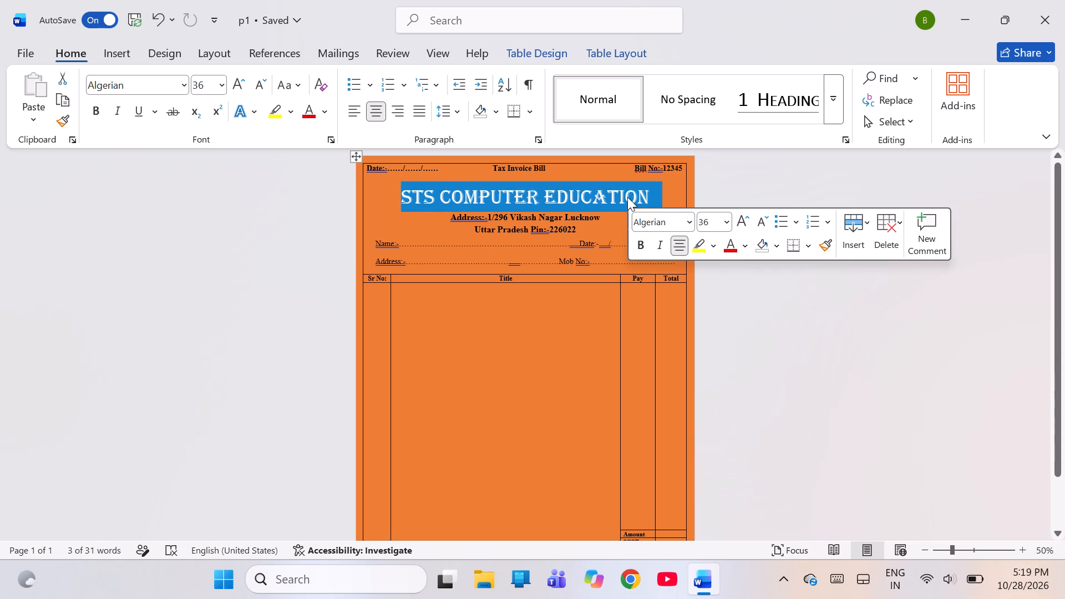
{"action": "left_click", "coordinate": [331, 140]}
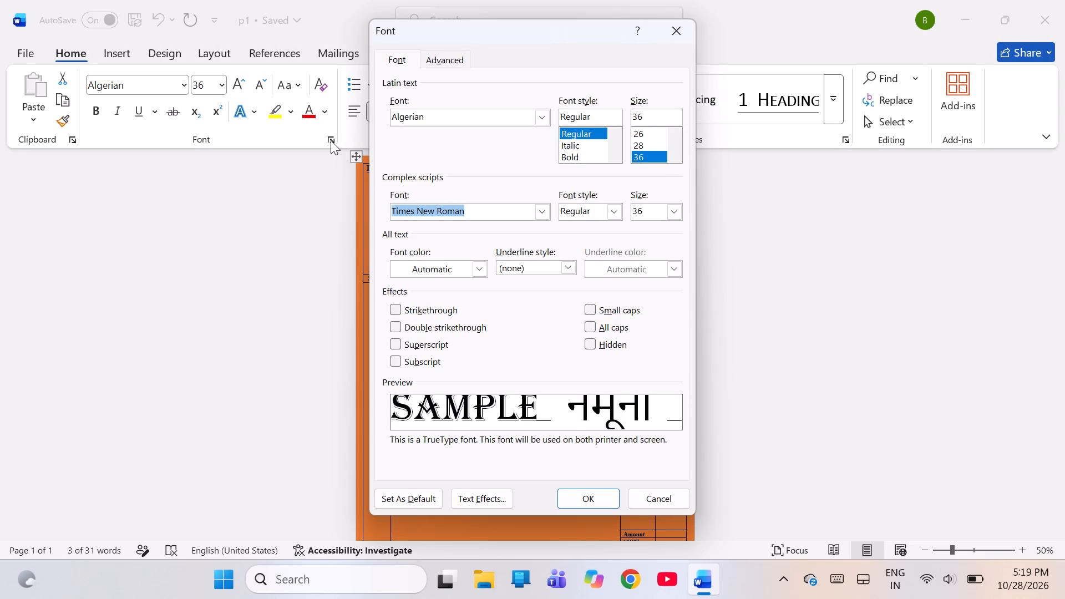
{"action": "left_click", "coordinate": [447, 60]}
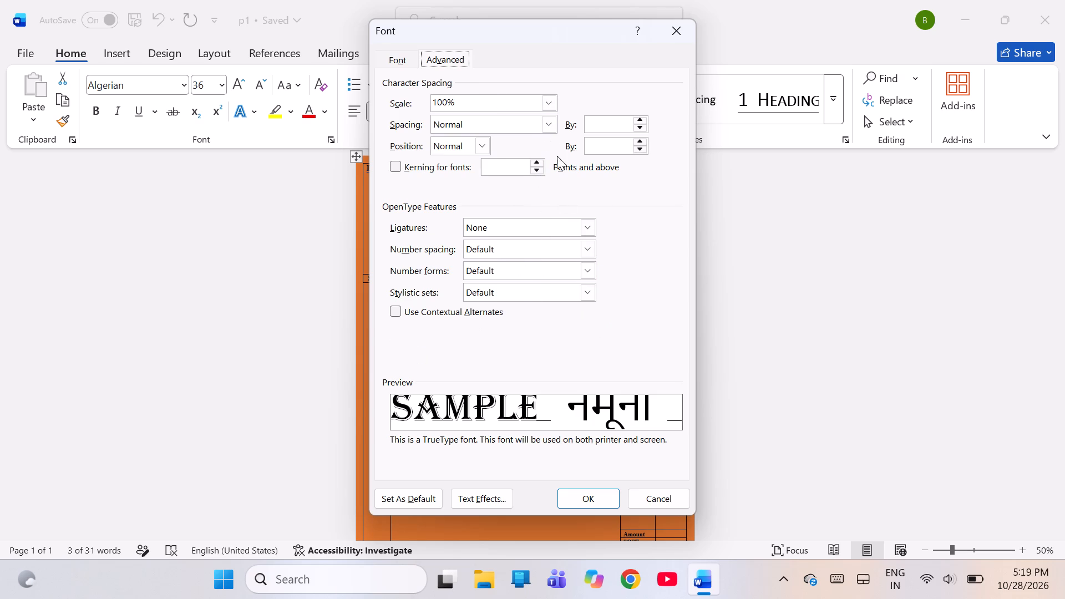
{"action": "left_click", "coordinate": [548, 128]}
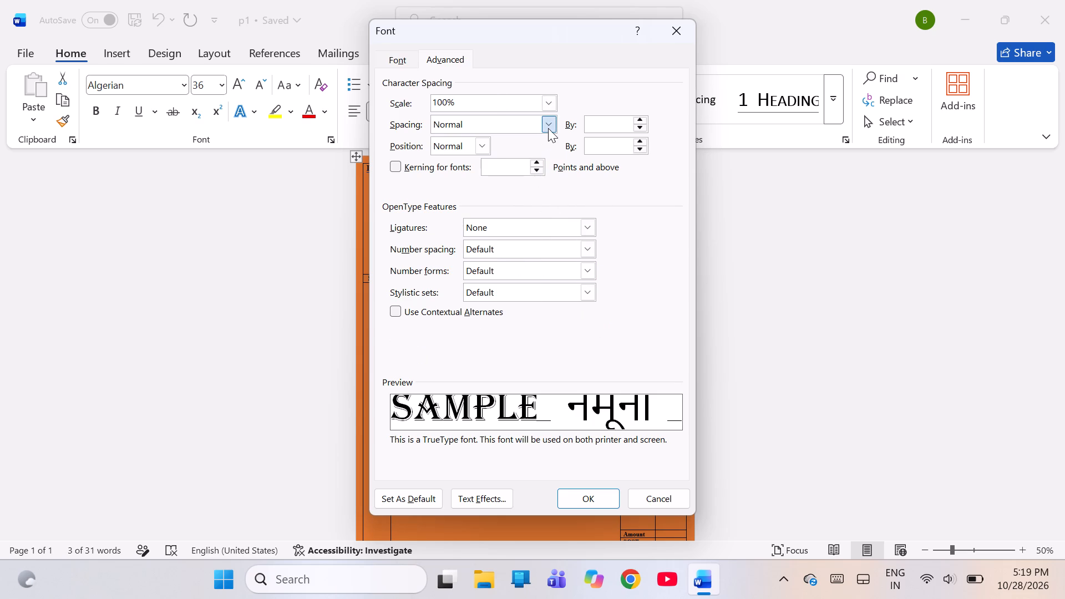
{"action": "left_click", "coordinate": [548, 128]}
{"action": "left_click", "coordinate": [548, 128]}
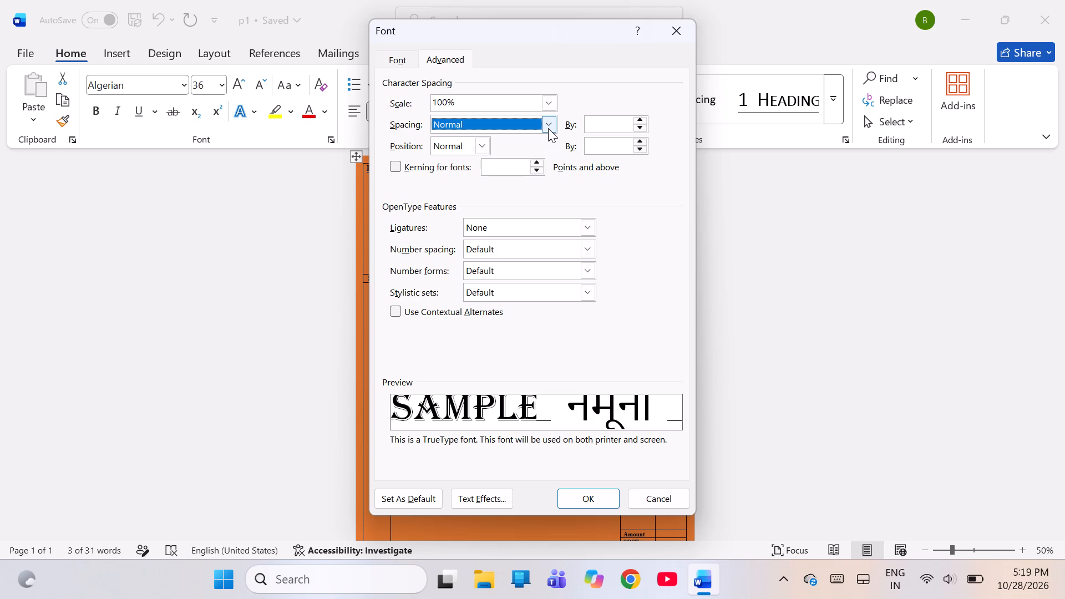
{"action": "left_click", "coordinate": [550, 124]}
{"action": "left_click", "coordinate": [639, 128]}
{"action": "left_click", "coordinate": [639, 128]}
{"action": "triple_click", "coordinate": [639, 128]}
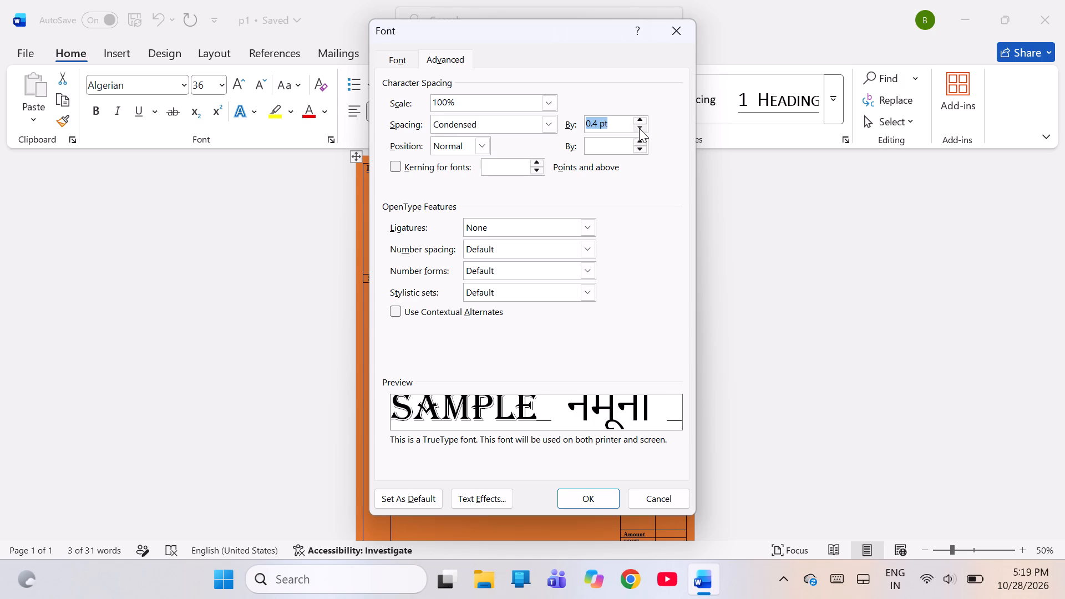
{"action": "triple_click", "coordinate": [639, 128]}
{"action": "triple_click", "coordinate": [639, 128]}
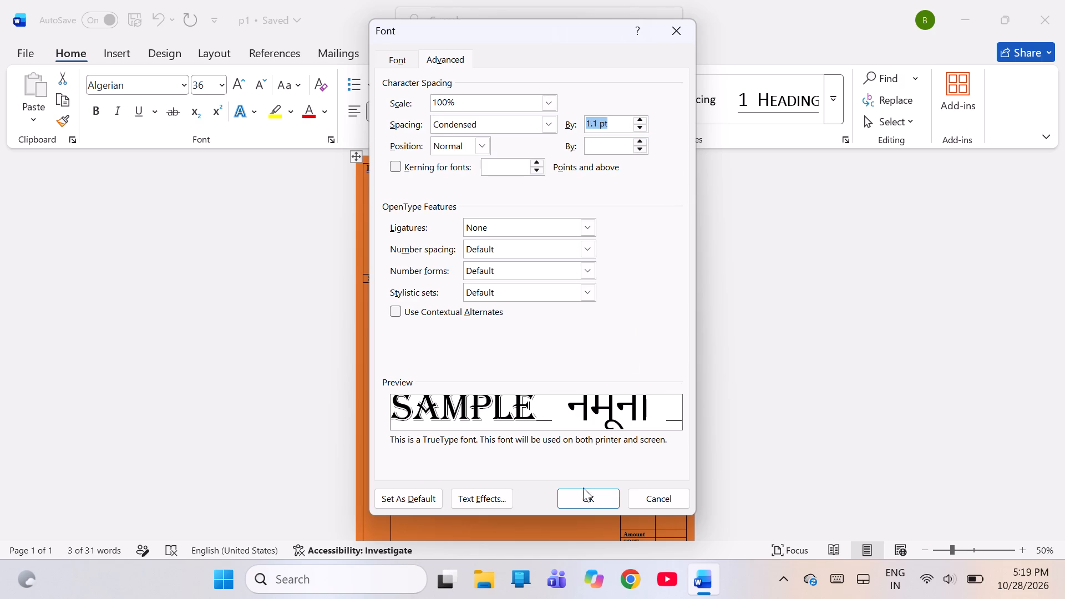
{"action": "left_click", "coordinate": [642, 118]}
{"action": "double_click", "coordinate": [642, 118]}
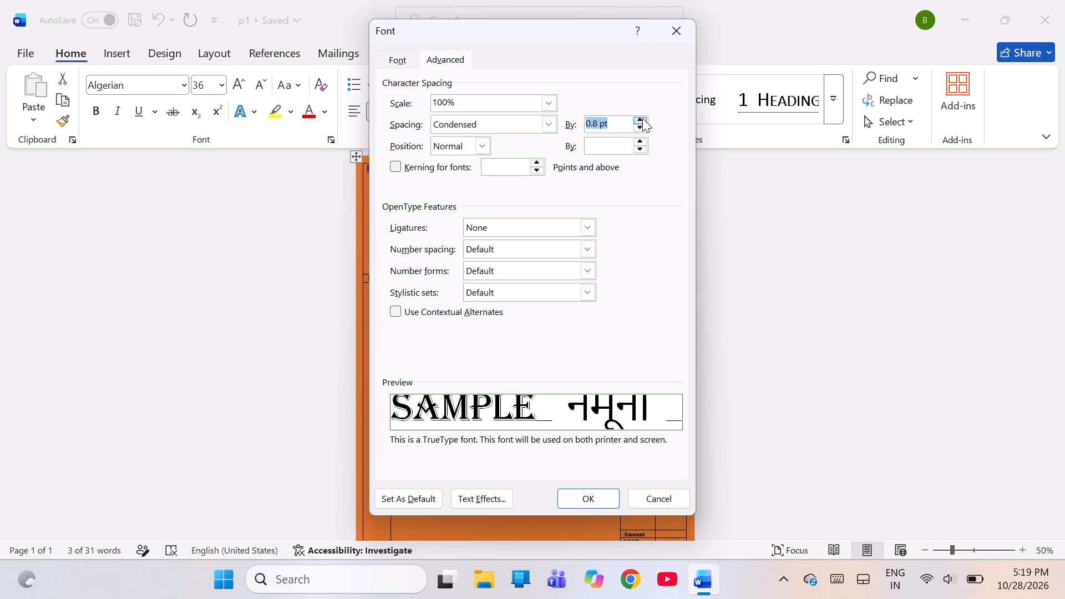
{"action": "triple_click", "coordinate": [642, 118]}
{"action": "triple_click", "coordinate": [642, 118]}
{"action": "triple_click", "coordinate": [642, 118]}
{"action": "left_click", "coordinate": [642, 118]}
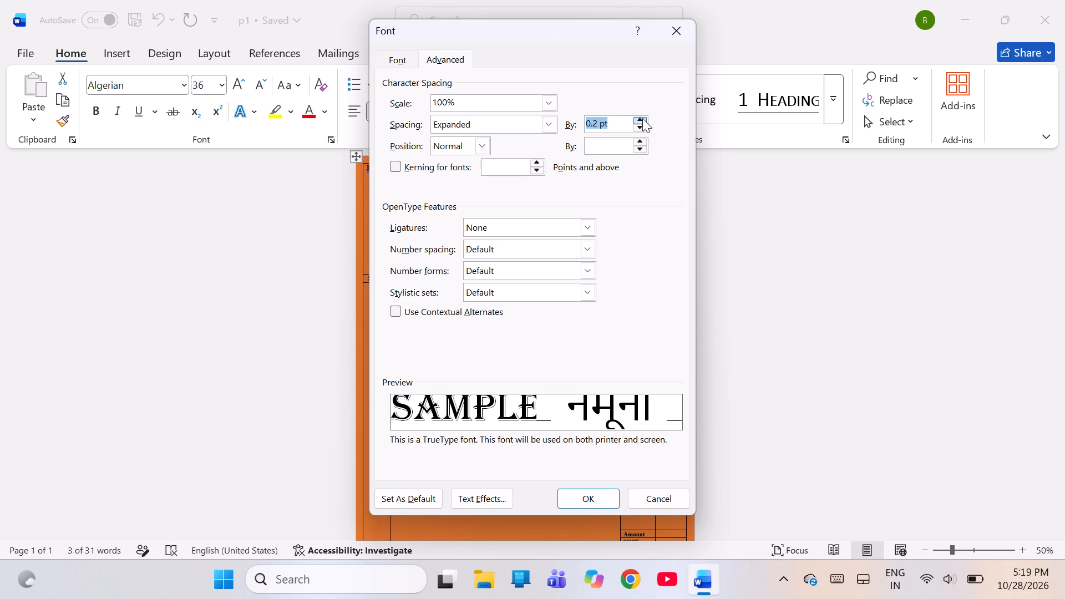
{"action": "left_click", "coordinate": [640, 129]}
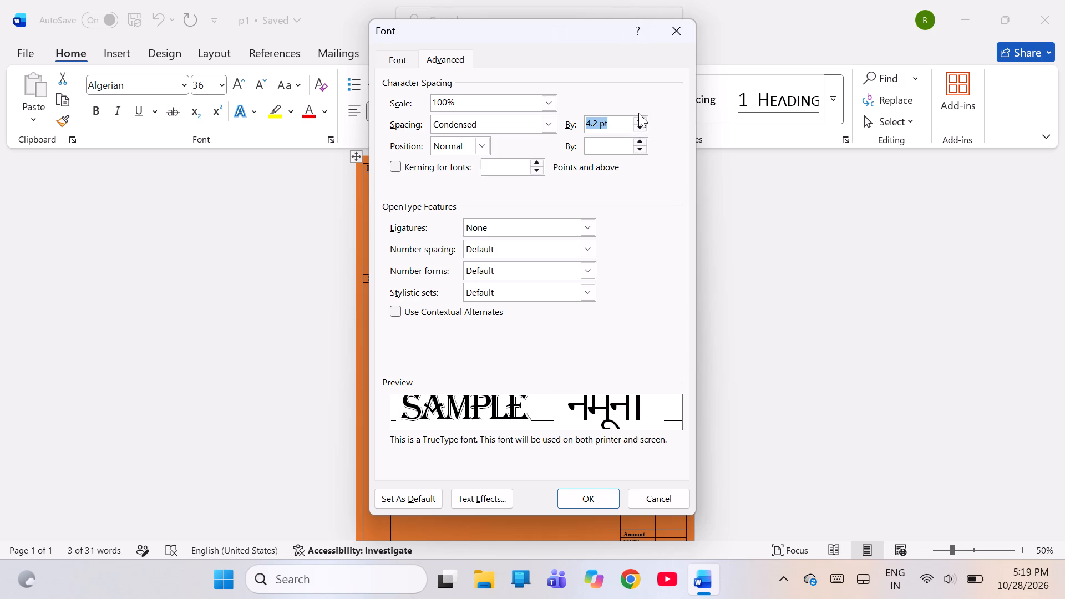
{"action": "left_click_drag", "start_coordinate": [638, 113], "coordinate": [638, 119]}
{"action": "triple_click", "coordinate": [638, 119]}
{"action": "triple_click", "coordinate": [638, 119]}
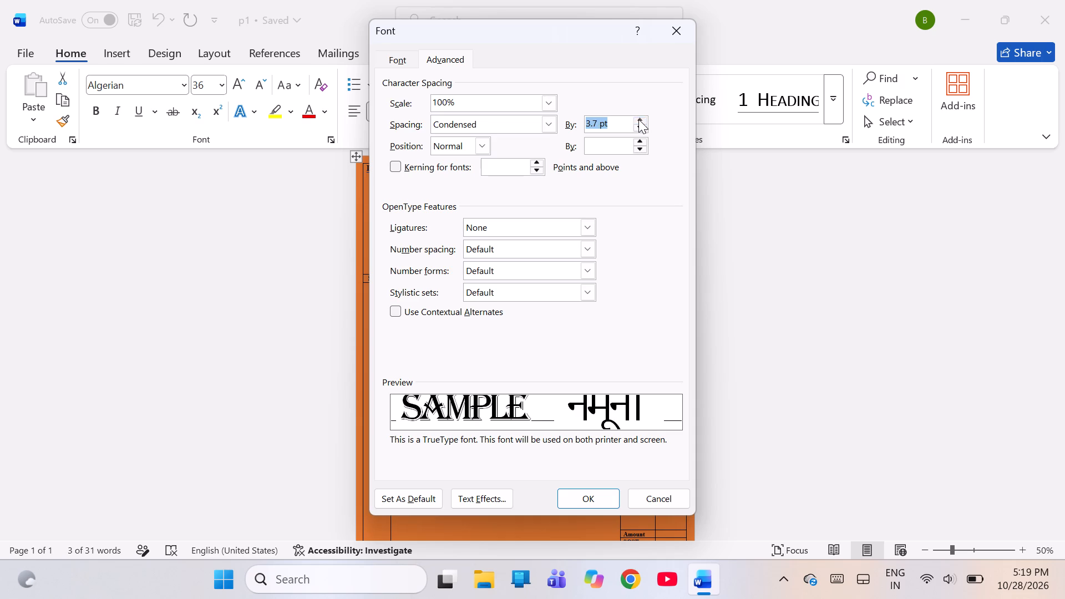
{"action": "triple_click", "coordinate": [638, 119]}
{"action": "triple_click", "coordinate": [638, 119]}
{"action": "triple_click", "coordinate": [638, 119]}
{"action": "triple_click", "coordinate": [638, 119]}
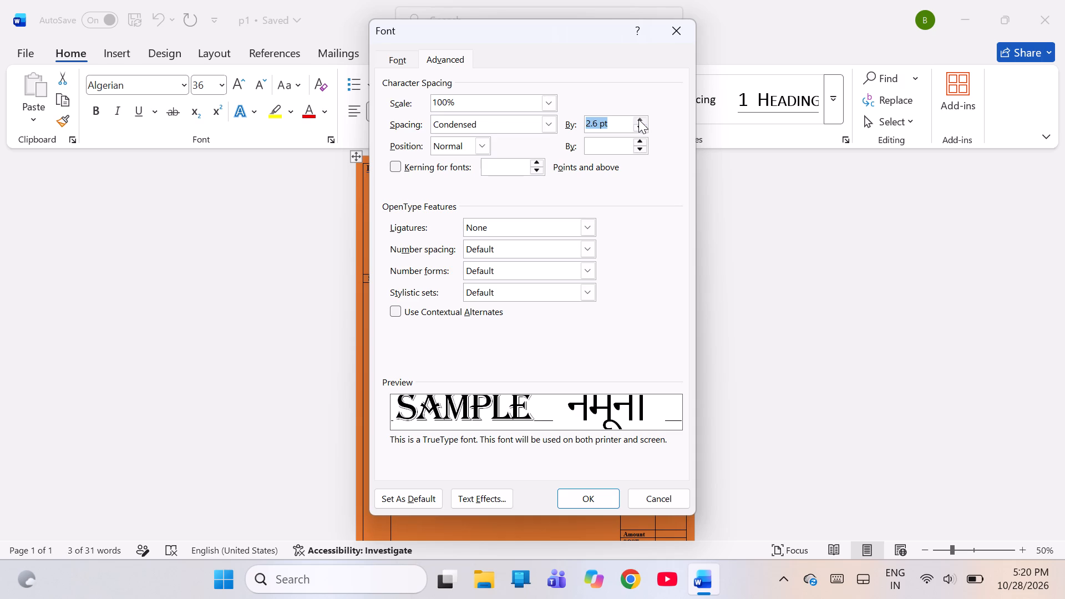
{"action": "triple_click", "coordinate": [638, 119]}
{"action": "triple_click", "coordinate": [638, 119]}
{"action": "triple_click", "coordinate": [638, 119]}
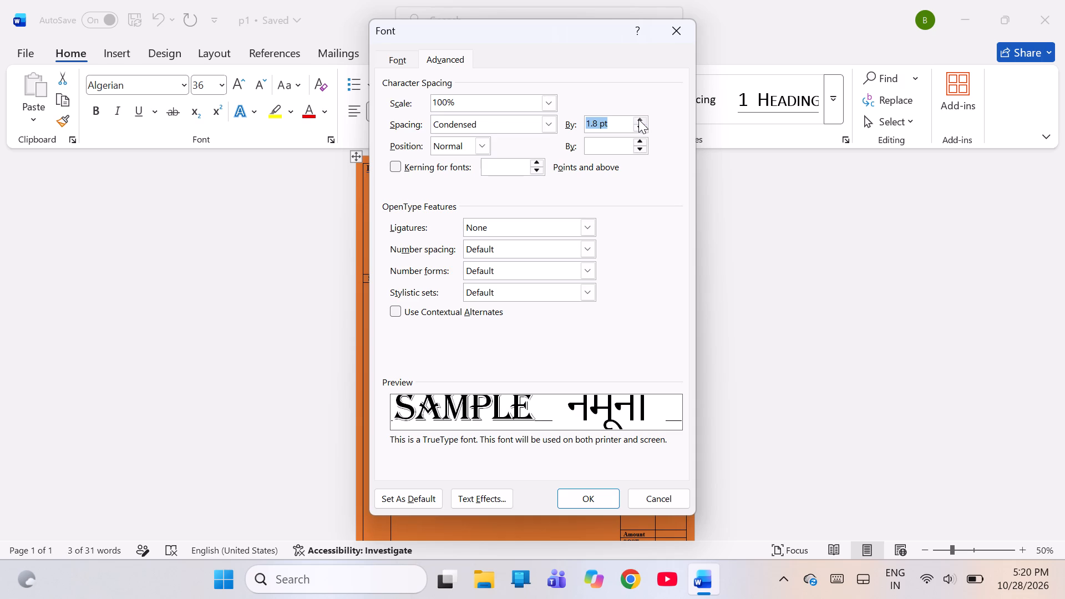
{"action": "triple_click", "coordinate": [638, 119]}
{"action": "left_click", "coordinate": [638, 119]}
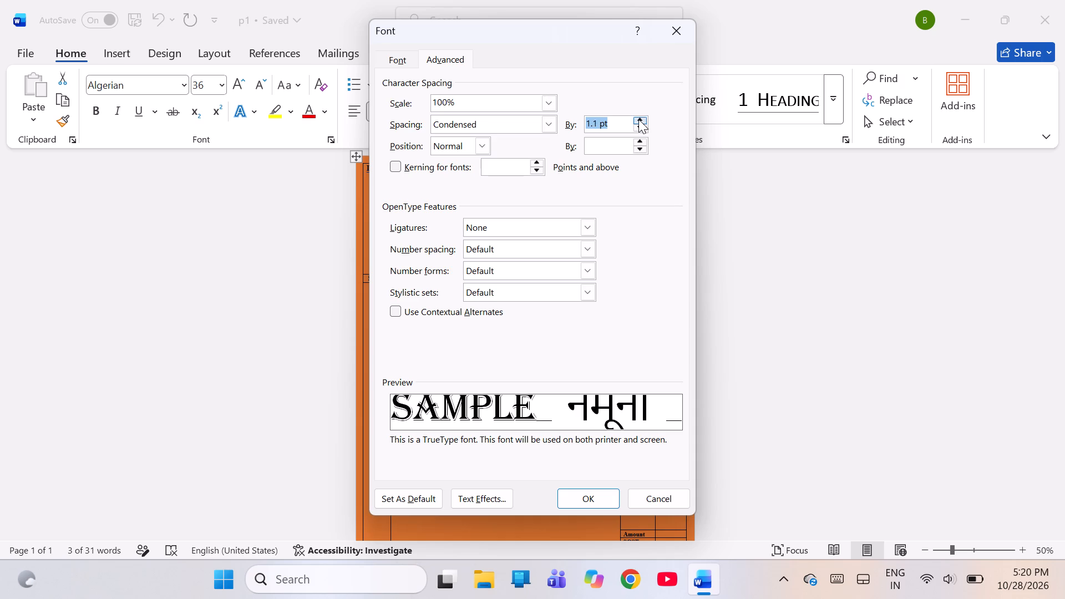
{"action": "left_click", "coordinate": [587, 499]}
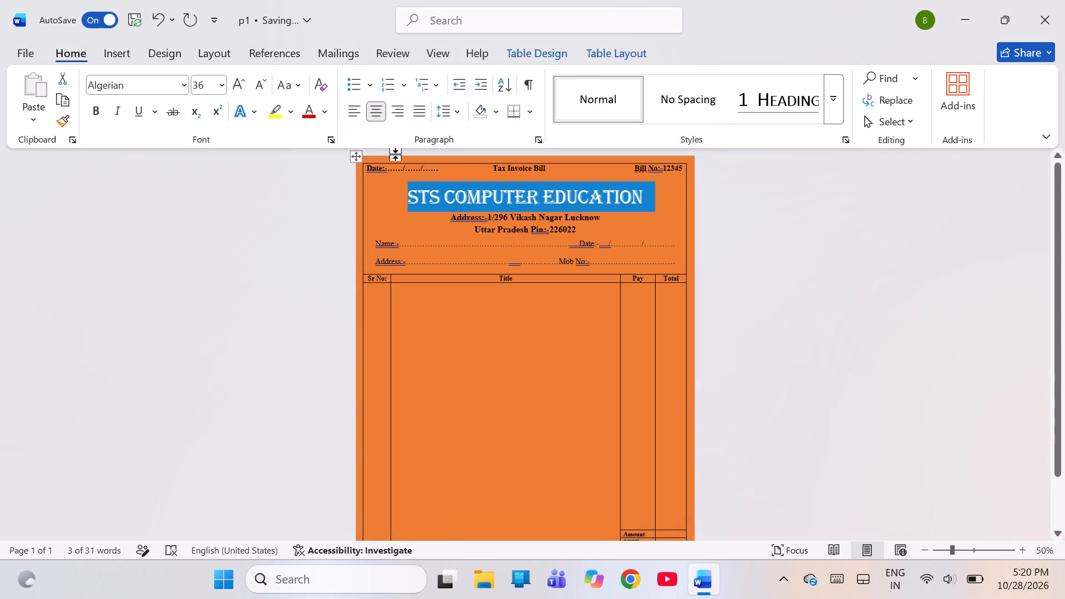
Tighten the STS Computer Education heading's condensed character spacing to 2.4 pt.
{"action": "left_click", "coordinate": [333, 143]}
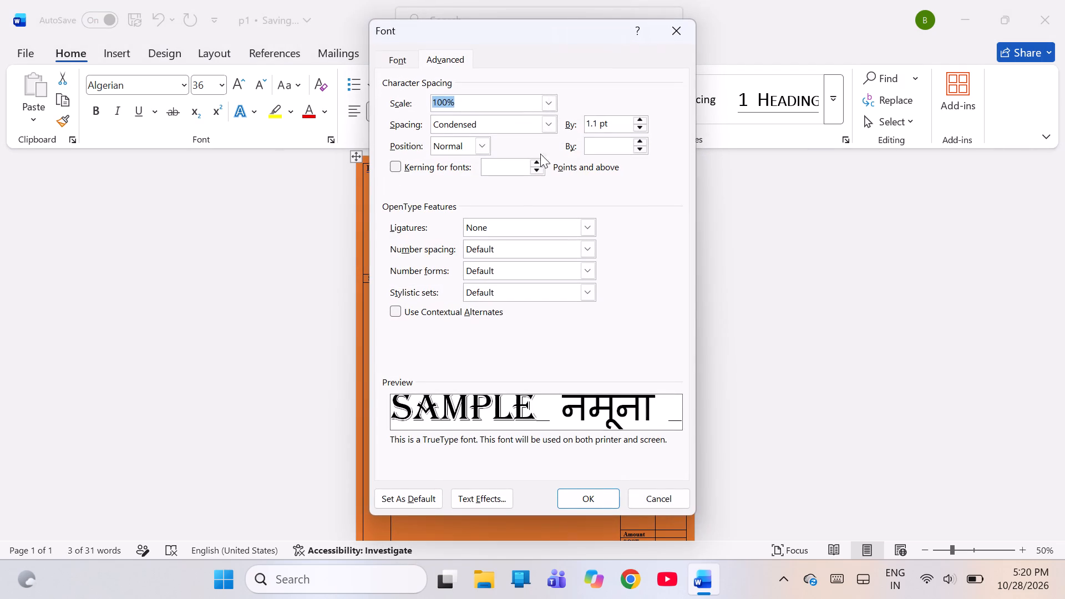
{"action": "left_click", "coordinate": [641, 128]}
{"action": "triple_click", "coordinate": [641, 128]}
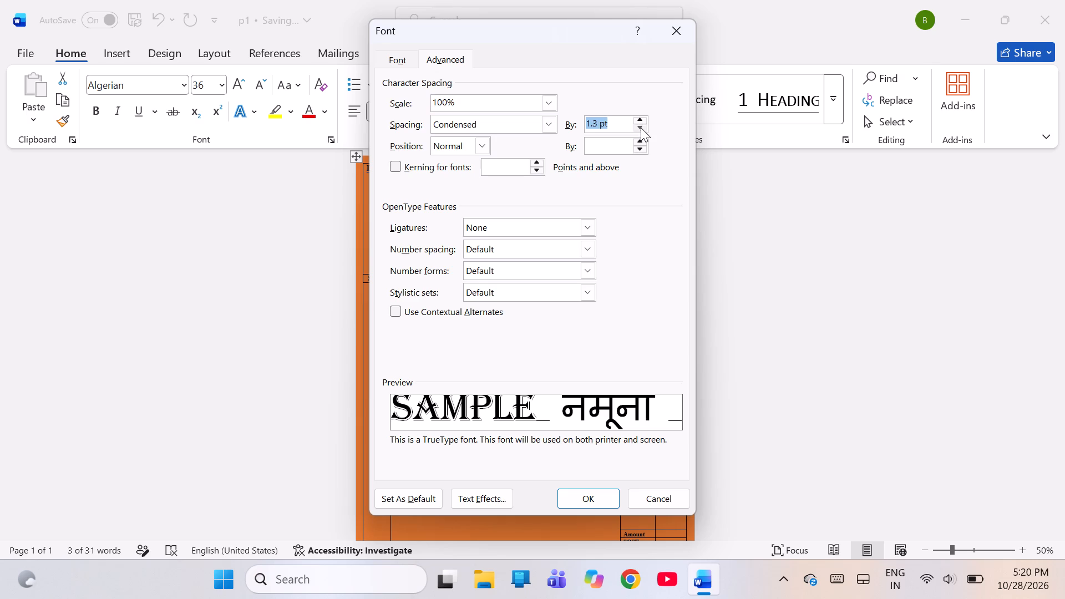
{"action": "left_click", "coordinate": [641, 128]}
{"action": "left_click", "coordinate": [641, 128]}
{"action": "left_click", "coordinate": [641, 128]}
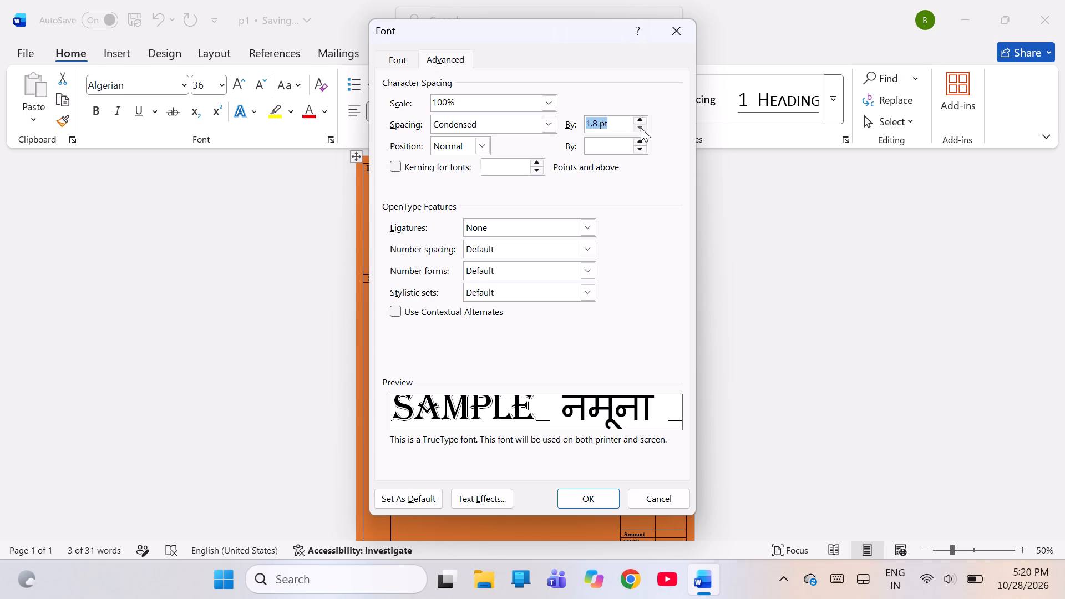
{"action": "triple_click", "coordinate": [641, 128]}
{"action": "triple_click", "coordinate": [641, 128]}
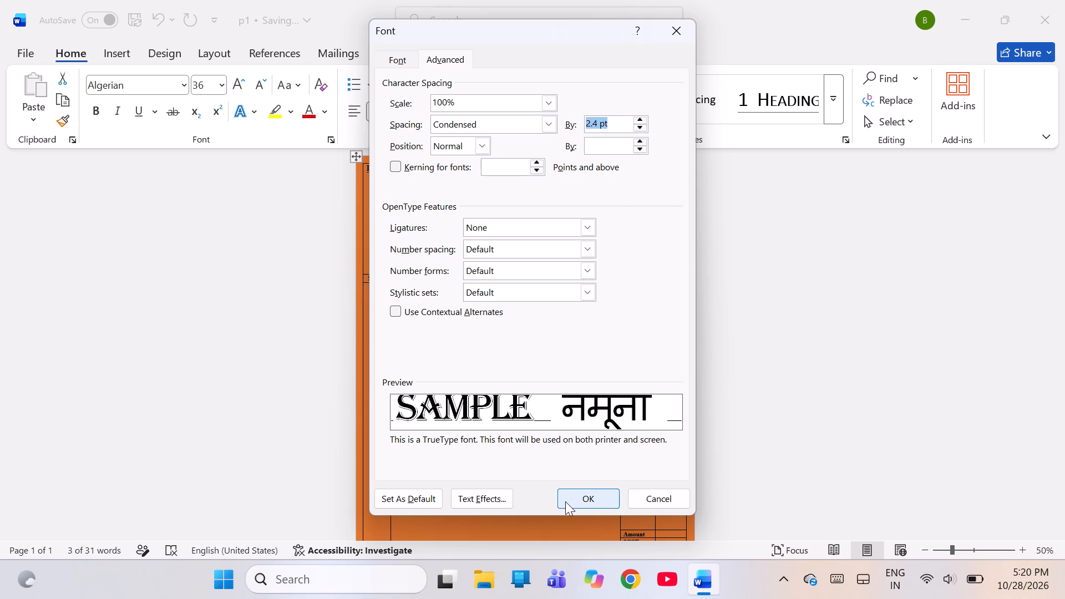
{"action": "left_click", "coordinate": [567, 504]}
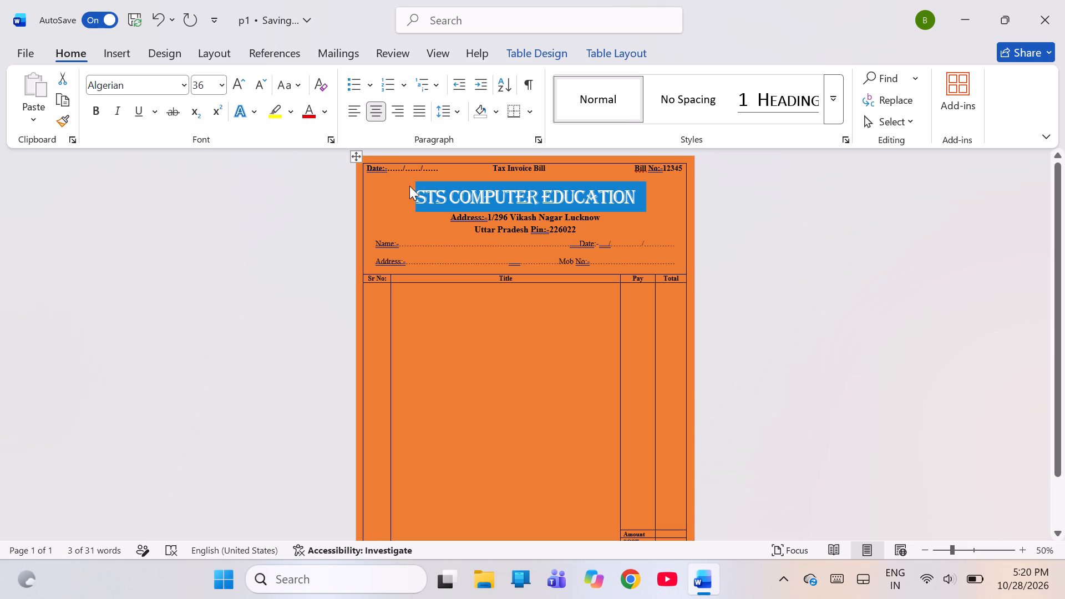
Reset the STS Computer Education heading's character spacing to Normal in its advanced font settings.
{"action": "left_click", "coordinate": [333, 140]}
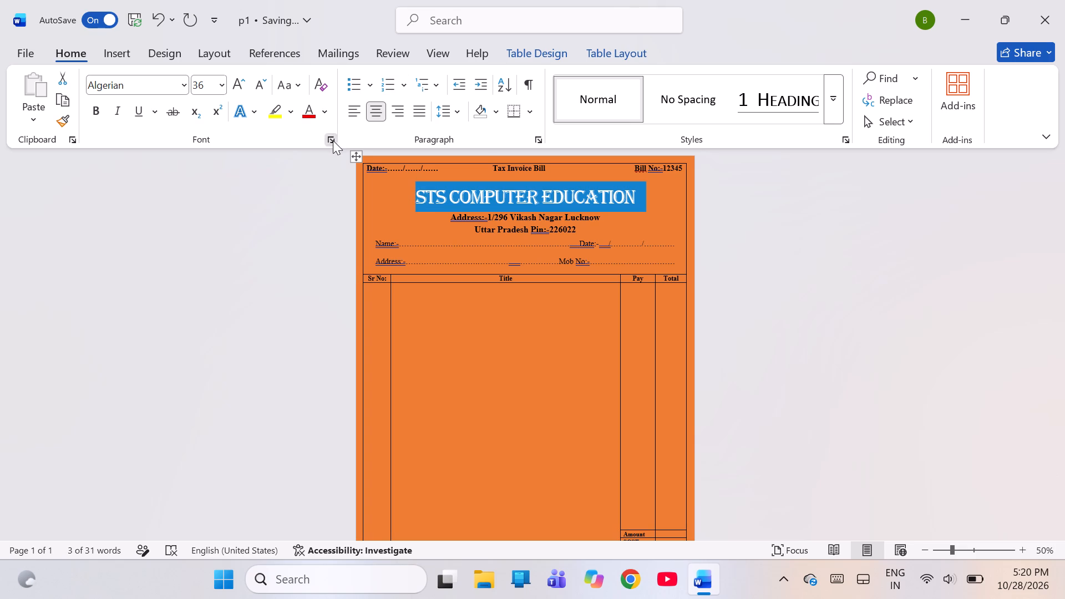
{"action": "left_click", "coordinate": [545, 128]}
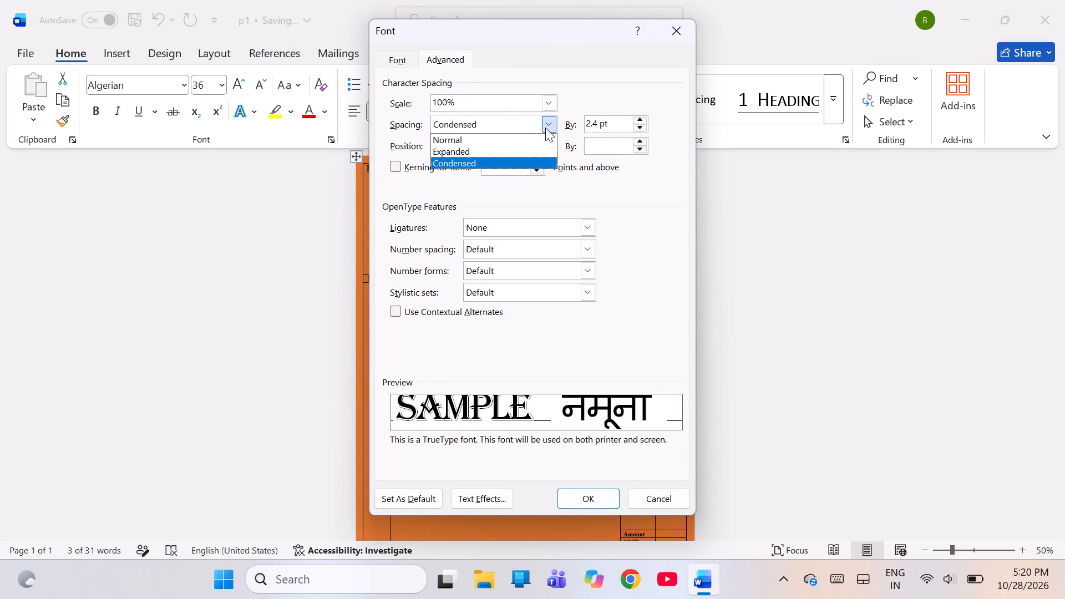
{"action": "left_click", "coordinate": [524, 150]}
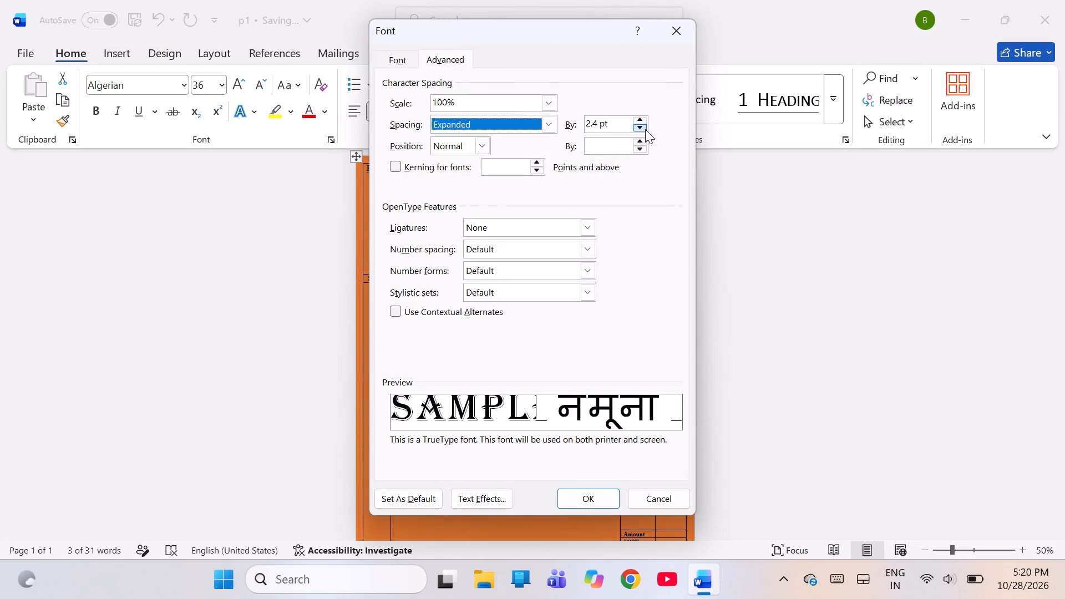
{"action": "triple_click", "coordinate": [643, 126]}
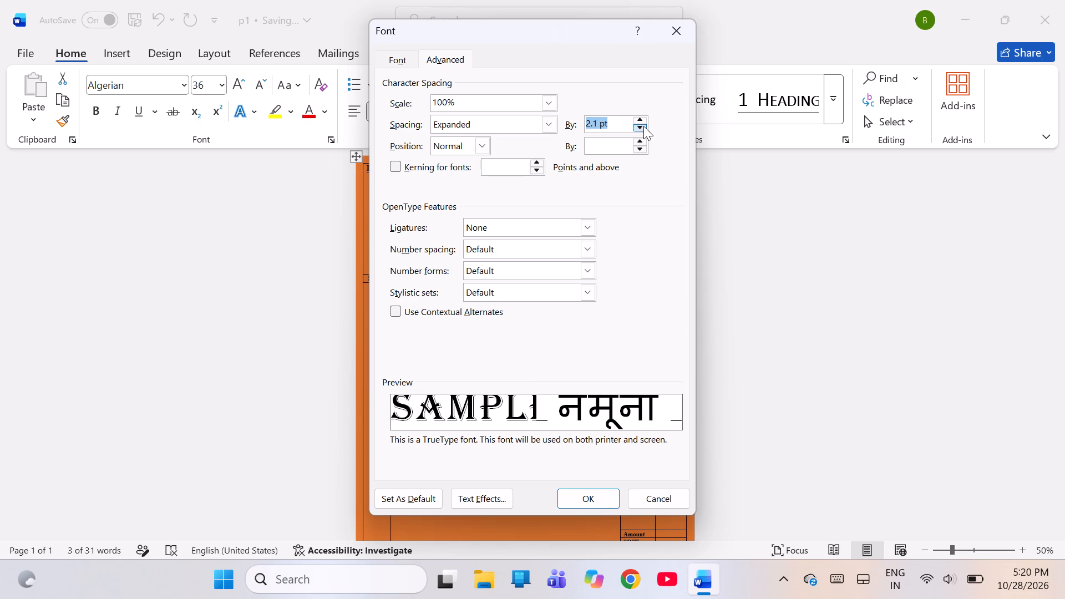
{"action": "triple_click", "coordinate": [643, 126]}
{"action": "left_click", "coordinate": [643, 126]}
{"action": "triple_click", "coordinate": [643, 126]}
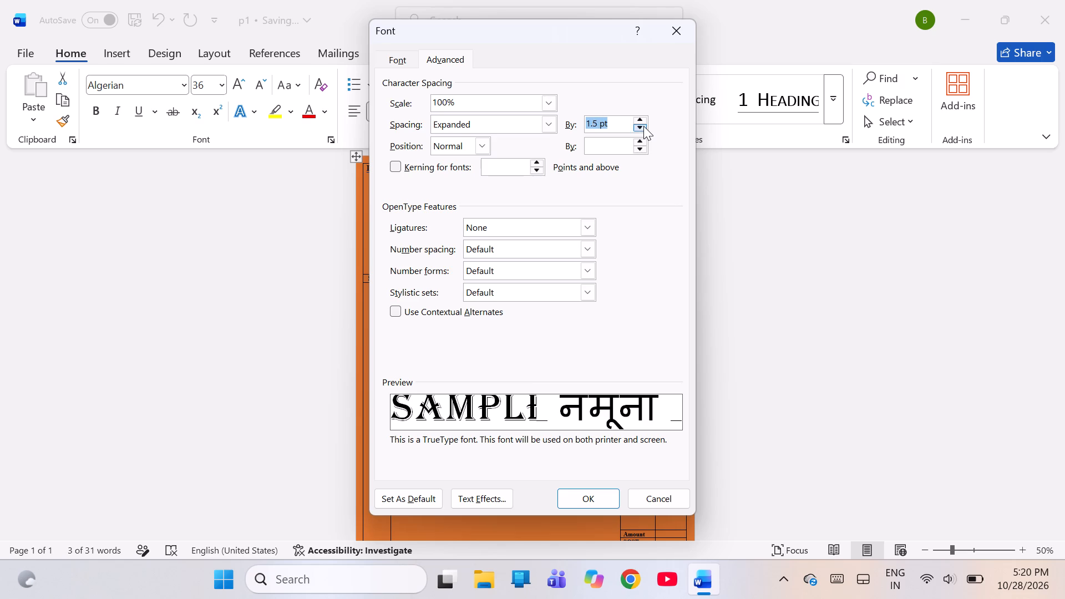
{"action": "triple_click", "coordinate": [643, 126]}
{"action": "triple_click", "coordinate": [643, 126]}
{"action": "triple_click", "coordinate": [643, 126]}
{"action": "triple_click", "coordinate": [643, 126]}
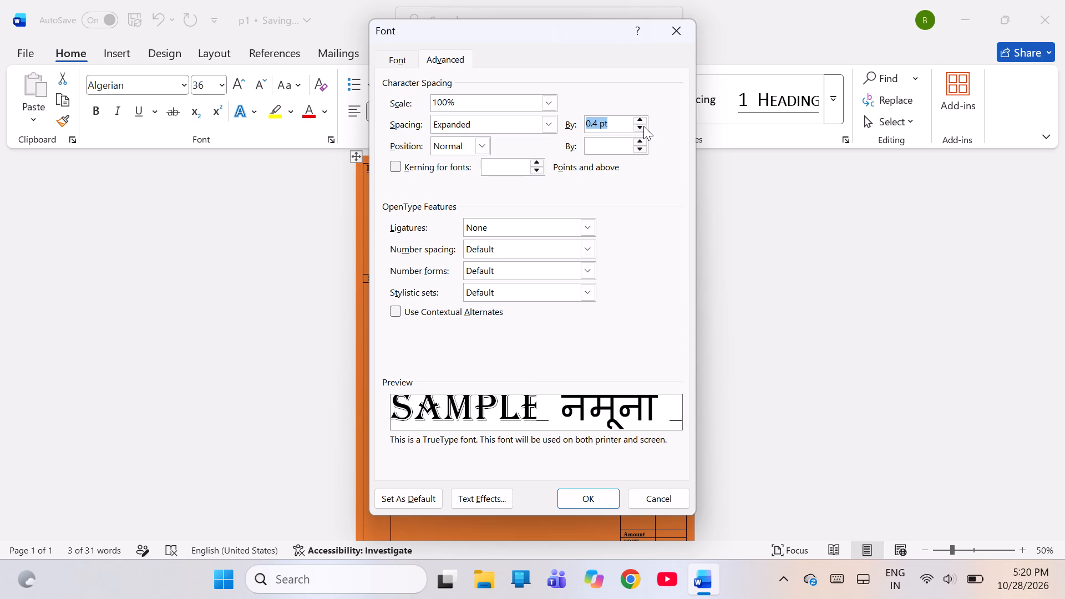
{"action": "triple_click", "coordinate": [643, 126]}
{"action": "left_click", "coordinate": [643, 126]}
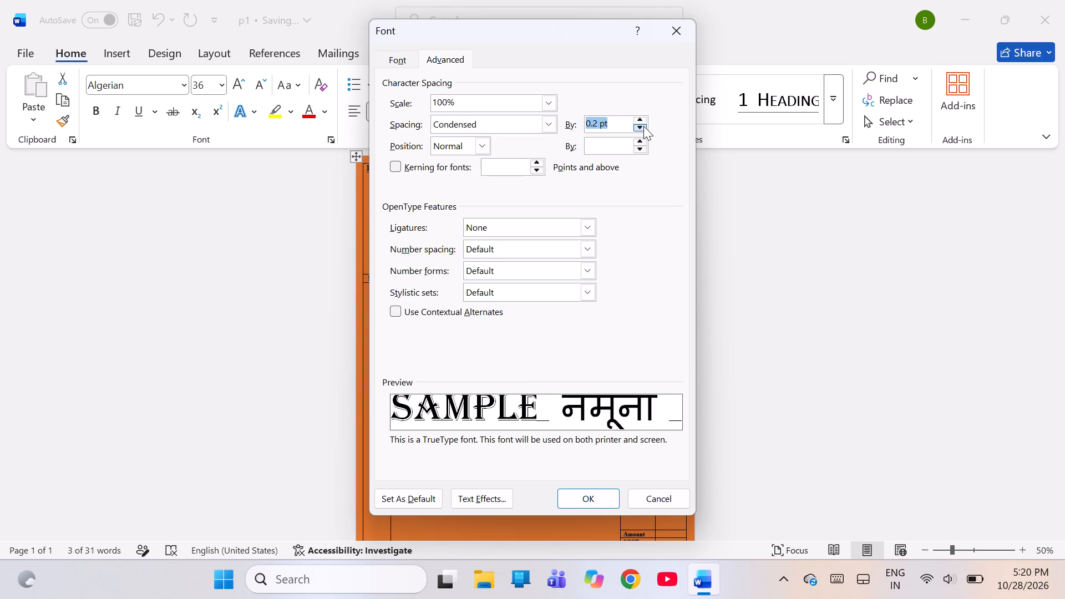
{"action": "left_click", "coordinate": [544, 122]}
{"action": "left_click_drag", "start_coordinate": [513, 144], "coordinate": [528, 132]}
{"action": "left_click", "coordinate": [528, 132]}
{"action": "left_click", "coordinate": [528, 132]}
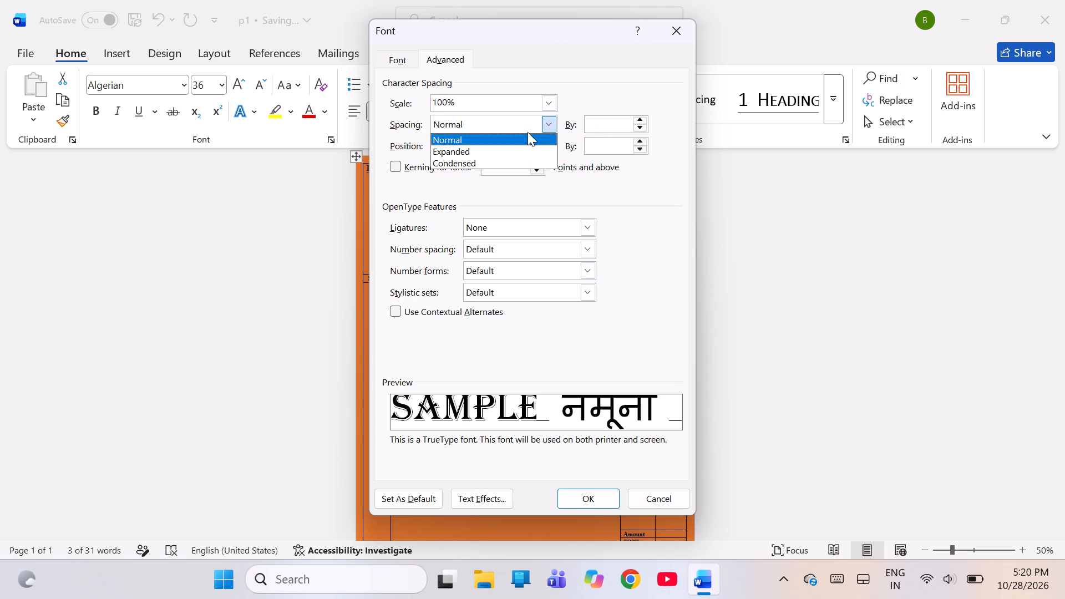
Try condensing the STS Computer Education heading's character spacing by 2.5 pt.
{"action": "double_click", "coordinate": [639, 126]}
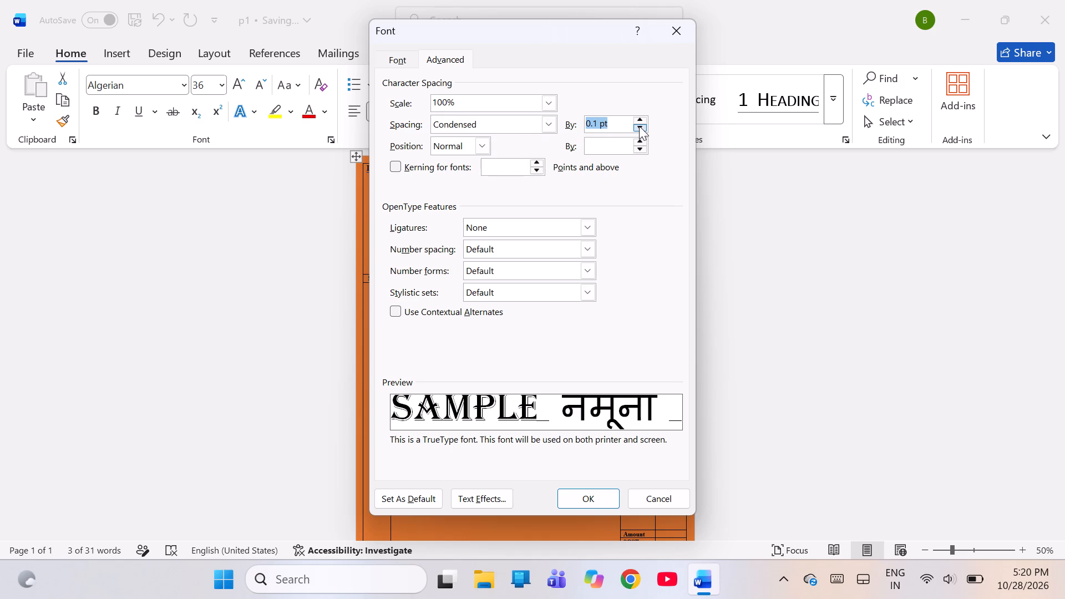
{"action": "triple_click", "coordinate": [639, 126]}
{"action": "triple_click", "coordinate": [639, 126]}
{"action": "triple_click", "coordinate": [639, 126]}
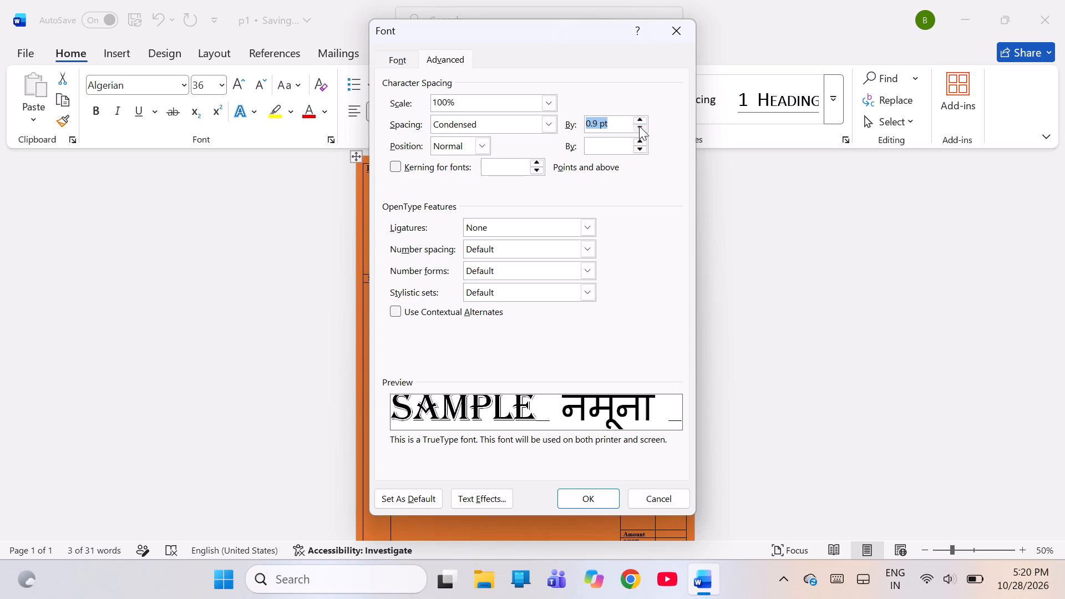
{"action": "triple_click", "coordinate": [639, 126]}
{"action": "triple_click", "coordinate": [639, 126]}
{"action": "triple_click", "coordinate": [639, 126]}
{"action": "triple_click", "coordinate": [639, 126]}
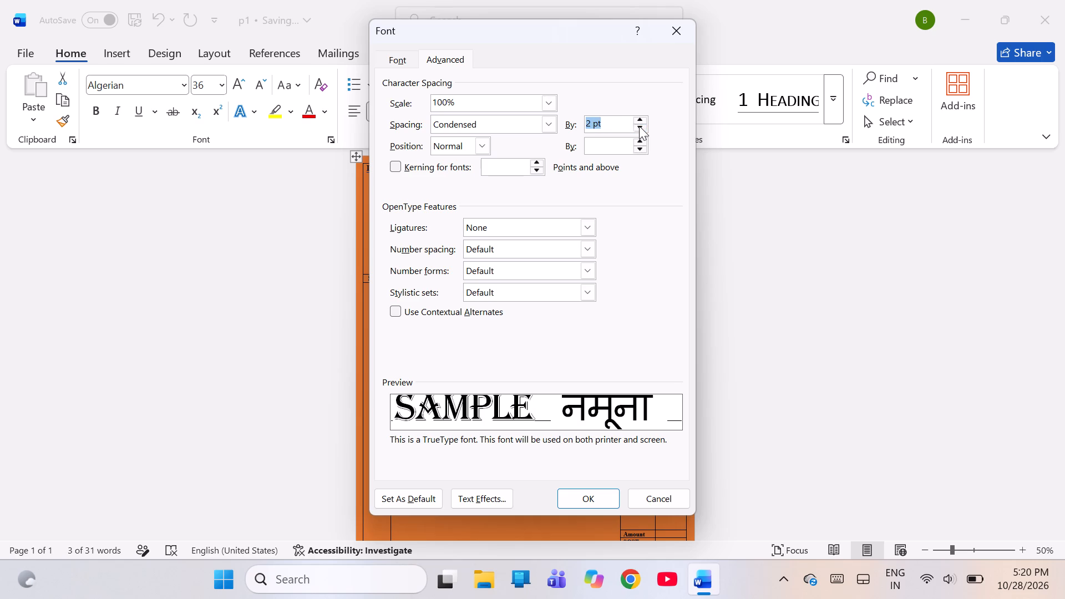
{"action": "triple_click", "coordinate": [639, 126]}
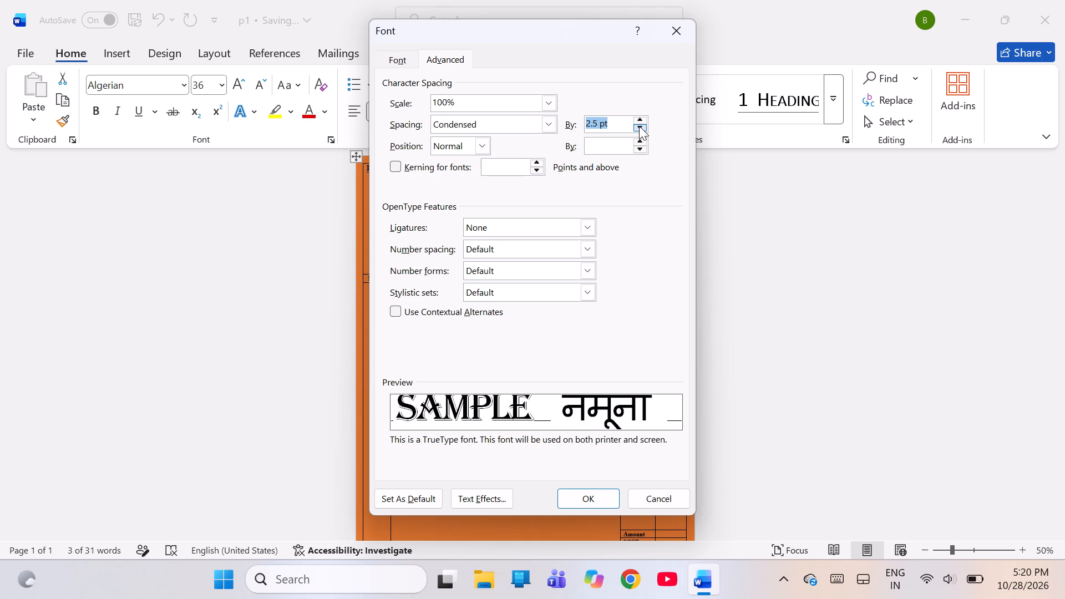
Change the STS Computer Education heading's character spacing to Expanded by 1.1 pt and apply it.
{"action": "triple_click", "coordinate": [639, 118]}
{"action": "triple_click", "coordinate": [639, 118]}
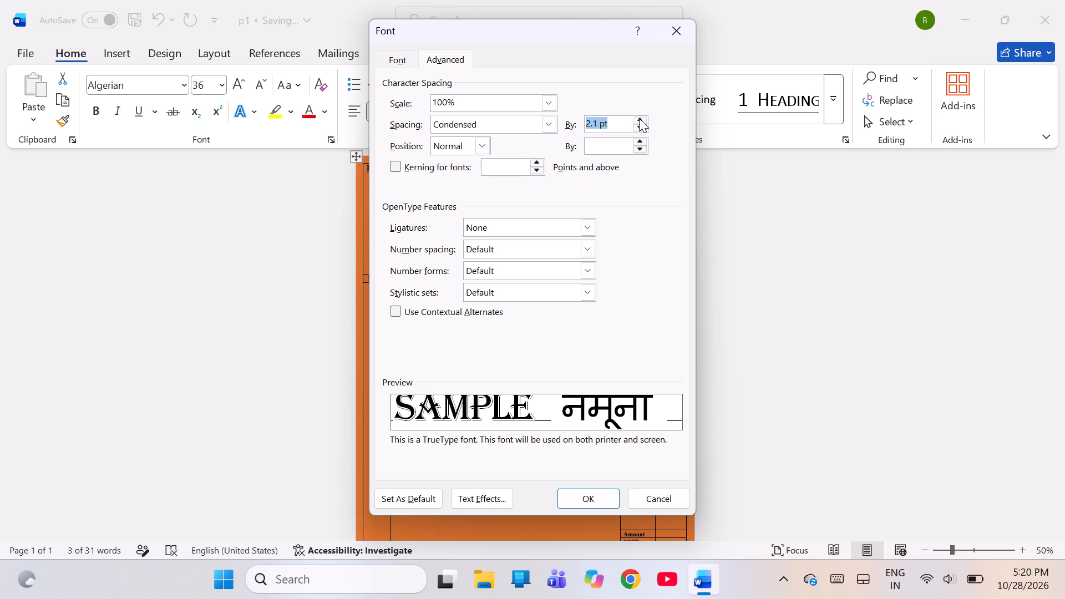
{"action": "triple_click", "coordinate": [639, 118]}
{"action": "triple_click", "coordinate": [639, 118]}
{"action": "triple_click", "coordinate": [639, 118]}
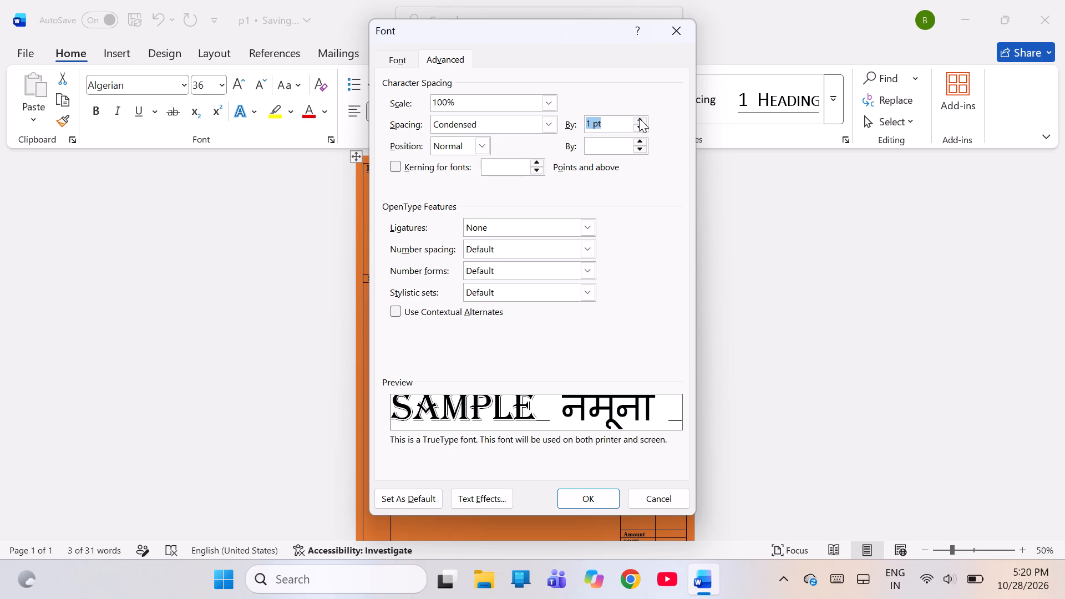
{"action": "double_click", "coordinate": [639, 118]}
{"action": "triple_click", "coordinate": [639, 118]}
{"action": "triple_click", "coordinate": [639, 118]}
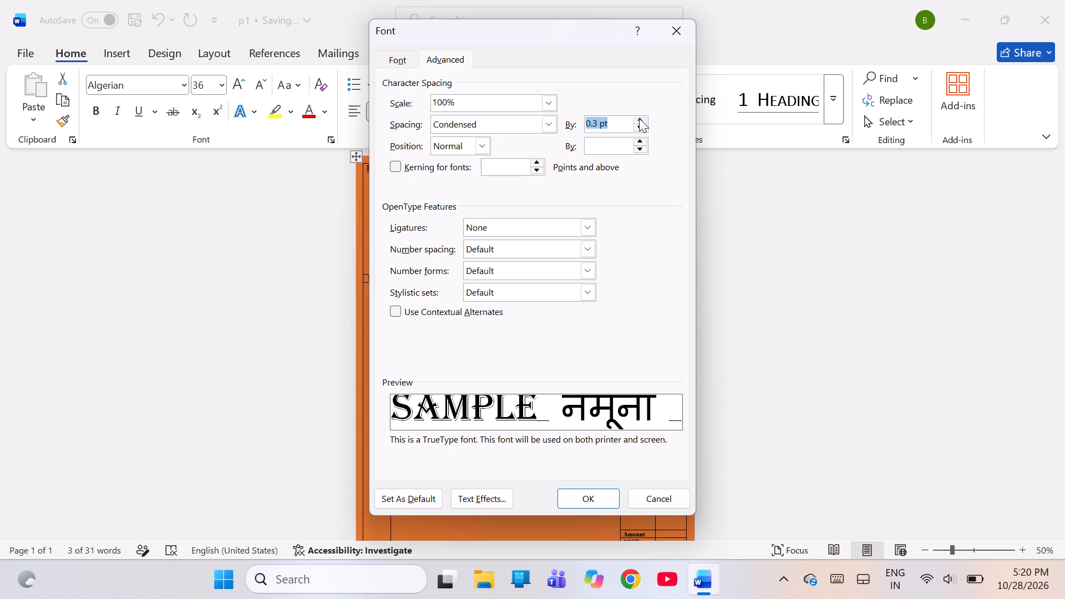
{"action": "triple_click", "coordinate": [639, 118]}
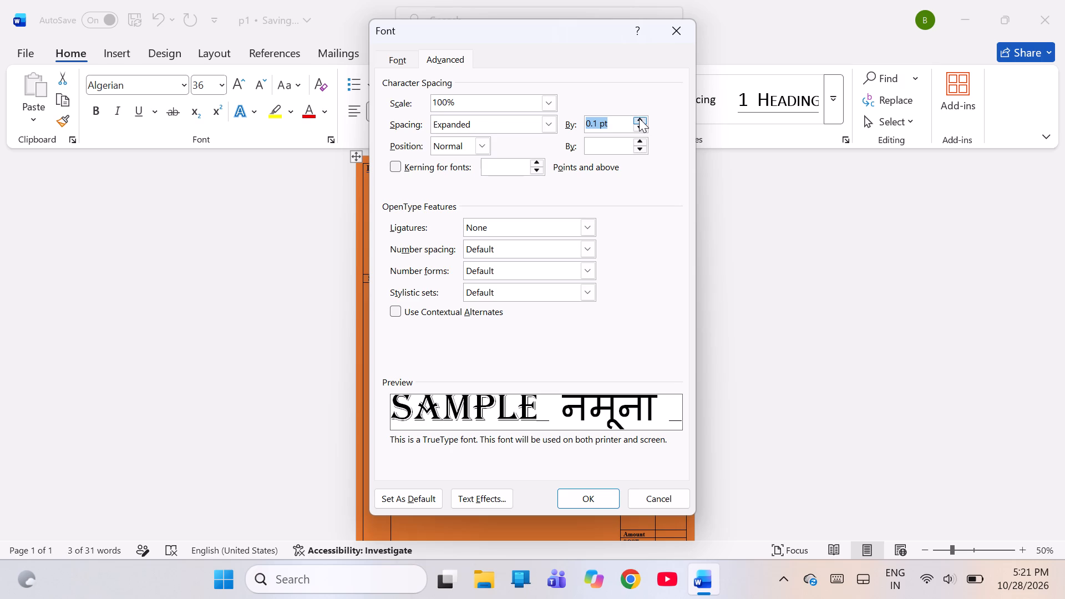
{"action": "left_click", "coordinate": [639, 118]}
{"action": "triple_click", "coordinate": [639, 118]}
{"action": "left_click", "coordinate": [639, 118]}
{"action": "triple_click", "coordinate": [639, 118]}
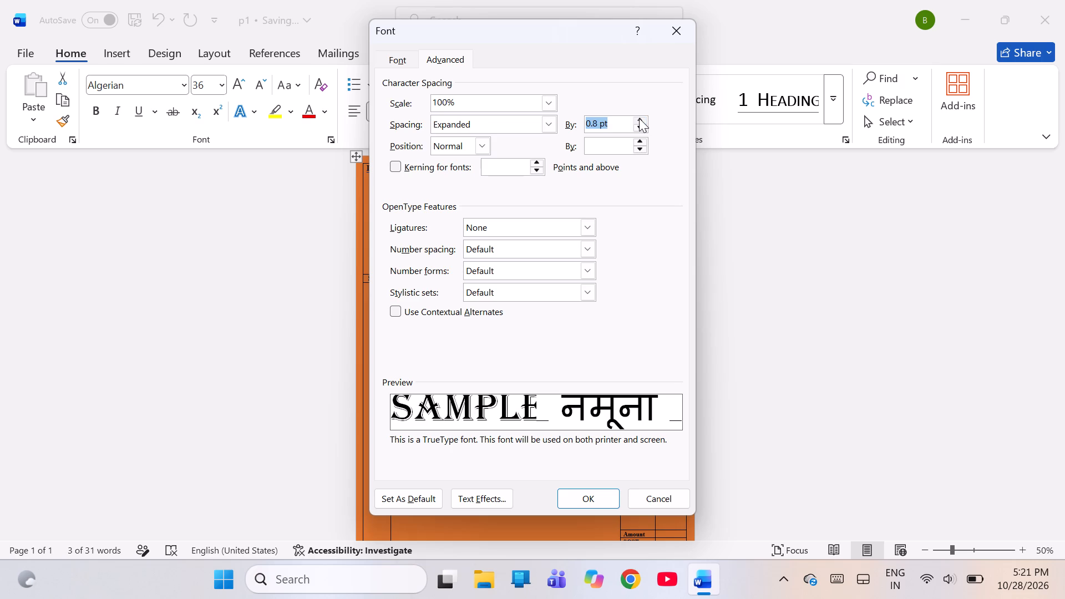
{"action": "double_click", "coordinate": [639, 118]}
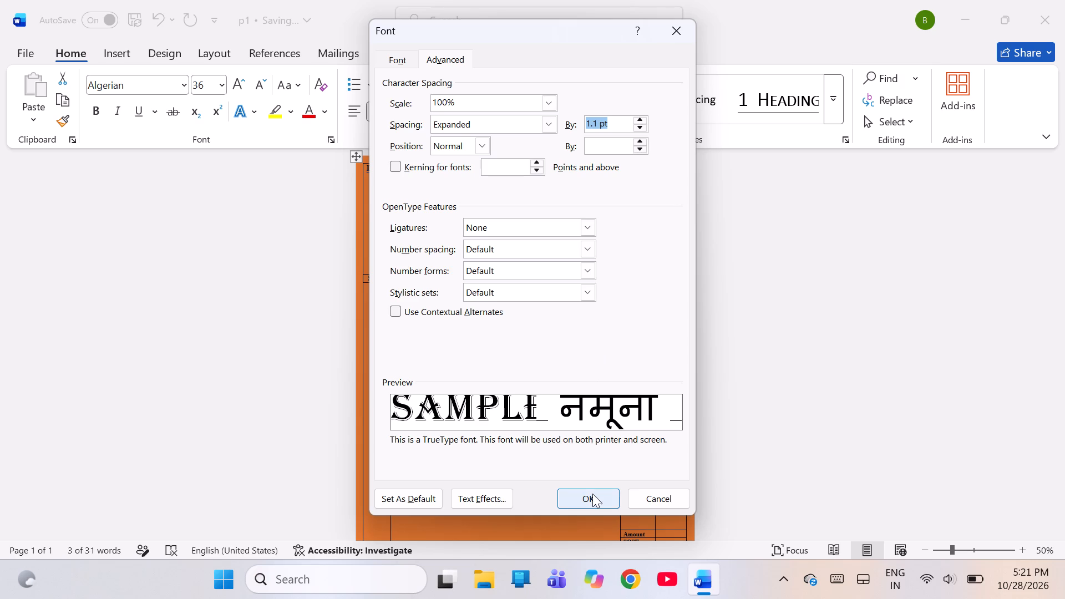
{"action": "left_click", "coordinate": [592, 494]}
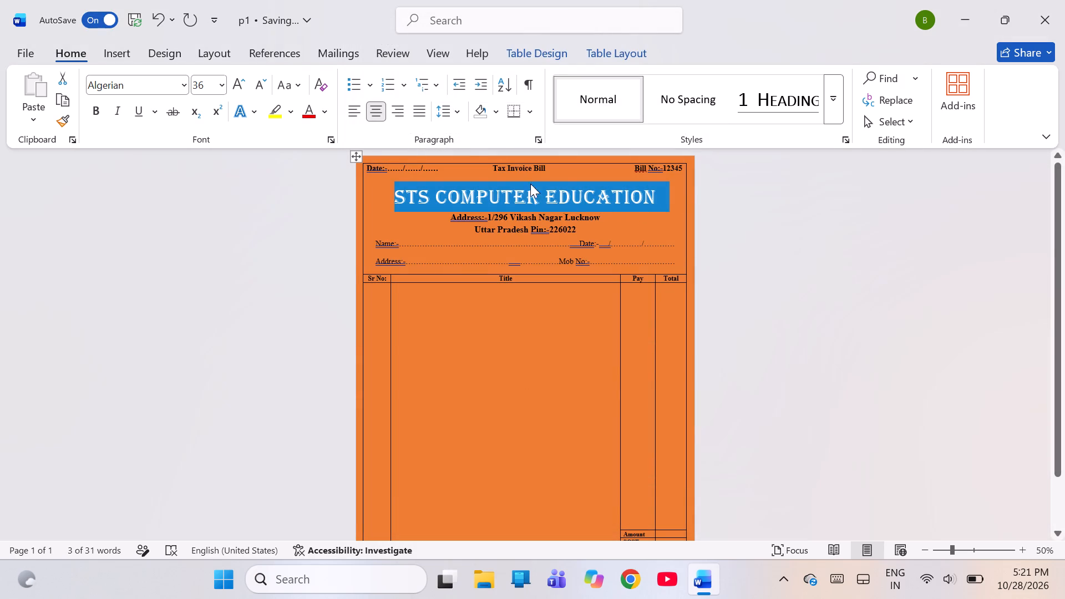
Widen the STS Computer Education heading's expanded character spacing to 2.2 pt.
{"action": "left_click", "coordinate": [333, 139]}
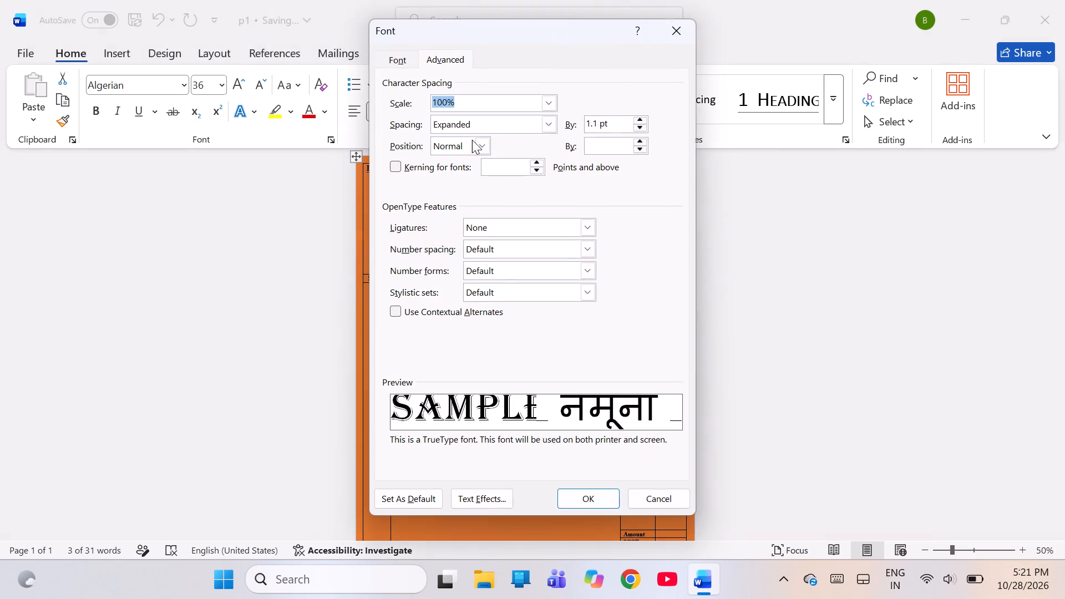
{"action": "triple_click", "coordinate": [645, 122]}
{"action": "triple_click", "coordinate": [645, 122]}
{"action": "triple_click", "coordinate": [645, 122]}
{"action": "double_click", "coordinate": [645, 122]}
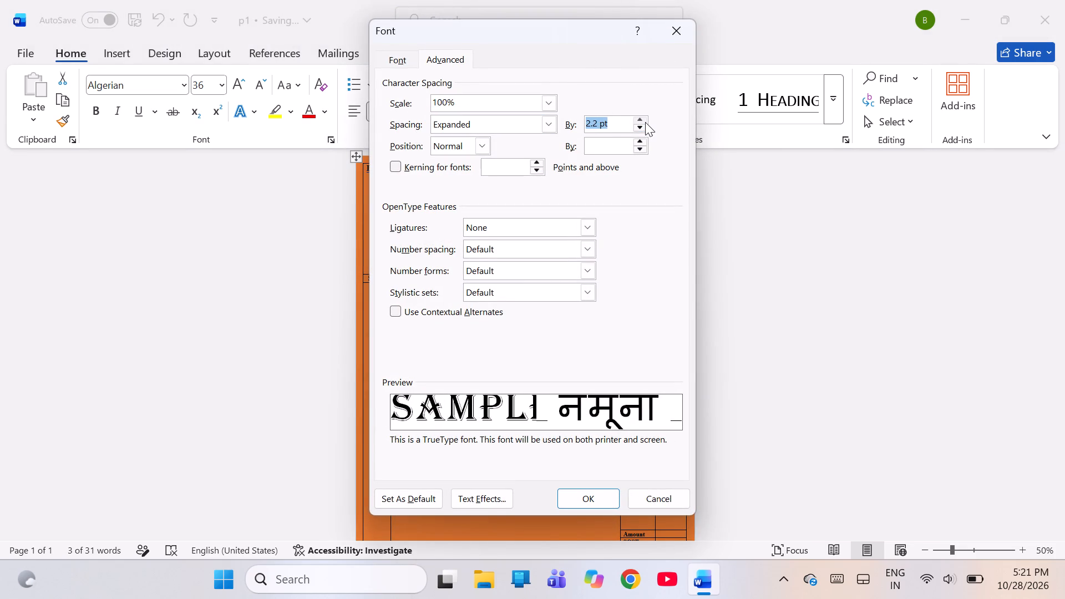
{"action": "left_click", "coordinate": [601, 502]}
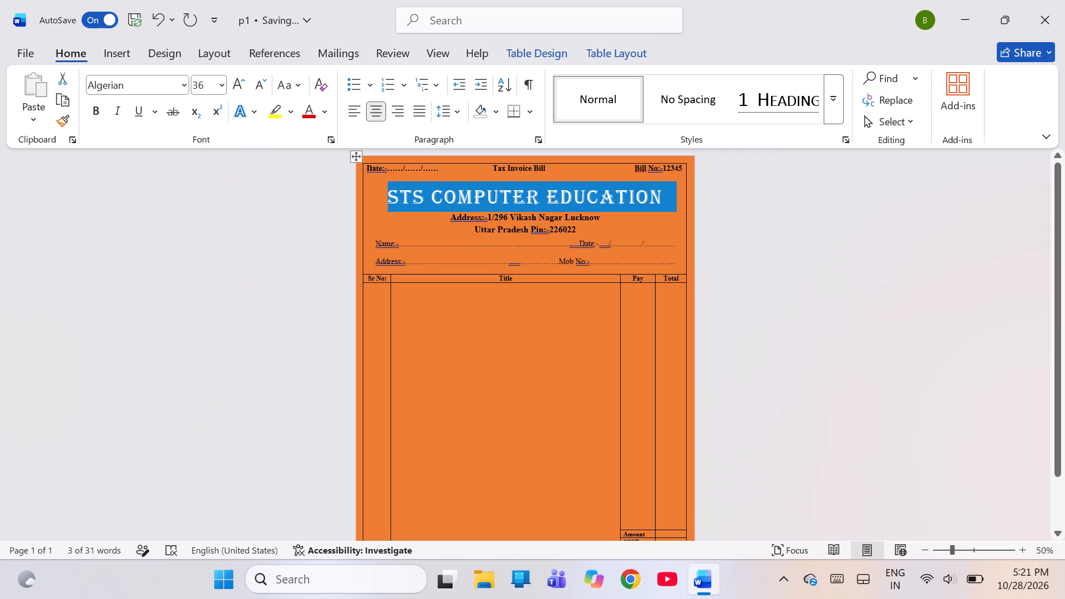
{"action": "left_click", "coordinate": [519, 377]}
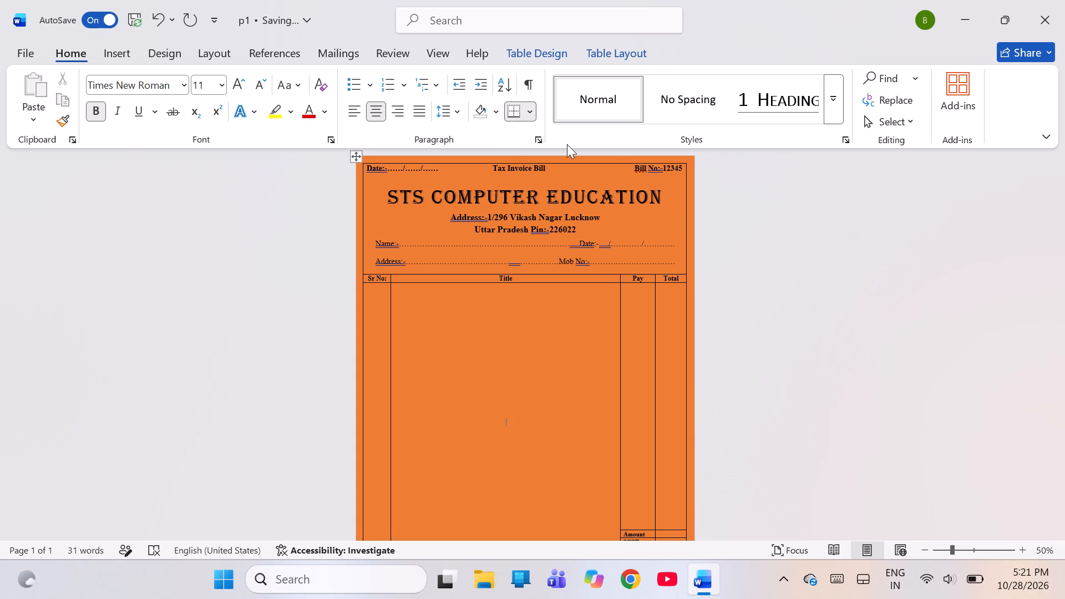
Increase the STS Computer Education heading's expanded character spacing to 3 pt.
{"action": "left_click_drag", "start_coordinate": [378, 196], "coordinate": [399, 196]}
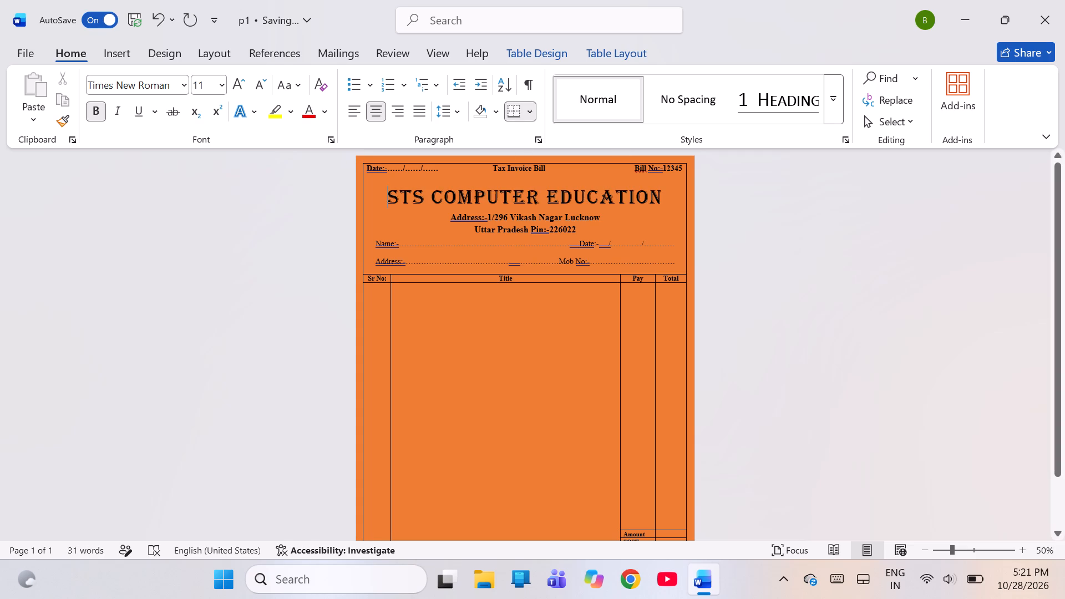
{"action": "left_click_drag", "start_coordinate": [399, 196], "coordinate": [598, 195]}
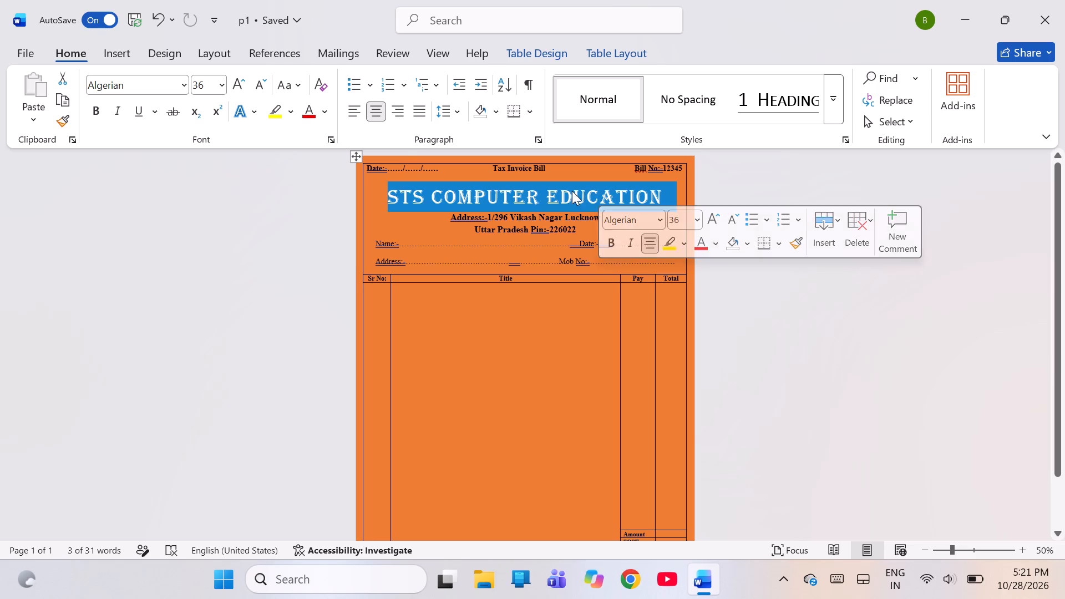
{"action": "left_click", "coordinate": [333, 142]}
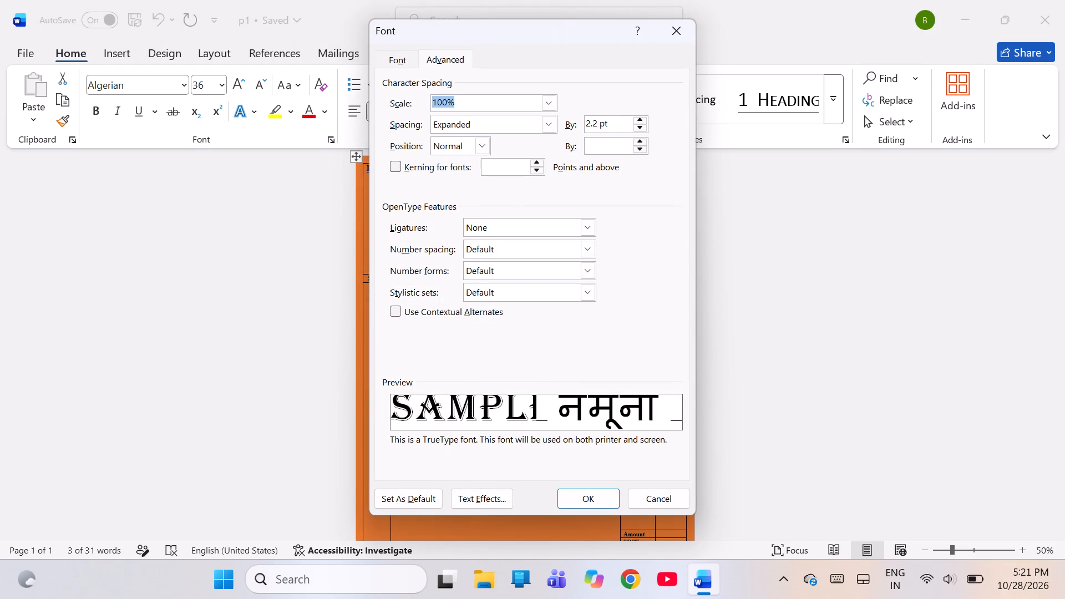
{"action": "double_click", "coordinate": [638, 119]}
{"action": "double_click", "coordinate": [638, 119]}
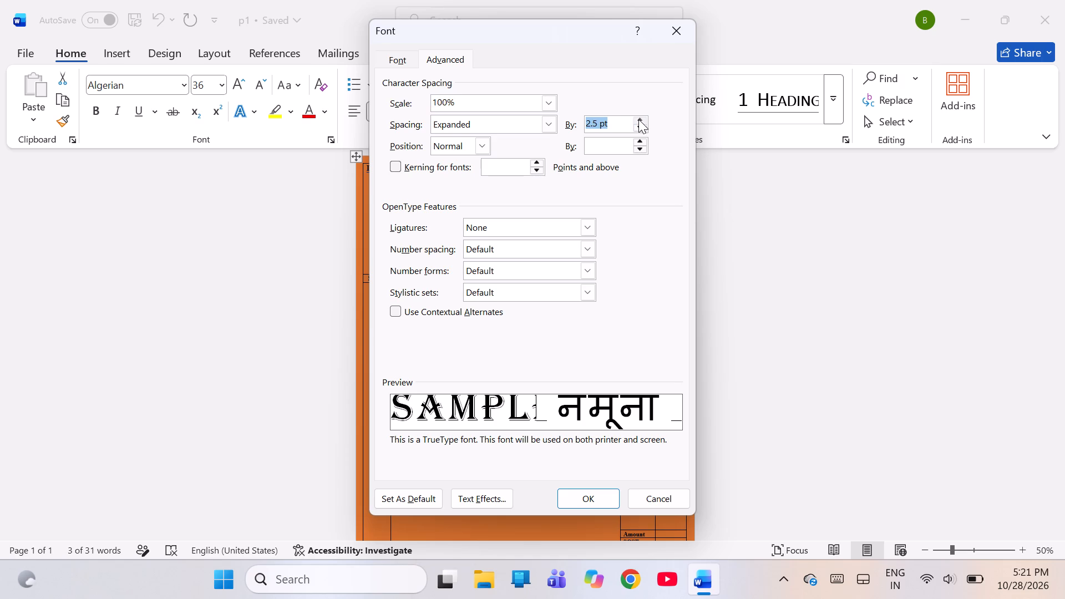
{"action": "left_click", "coordinate": [638, 119]}
{"action": "left_click", "coordinate": [638, 119]}
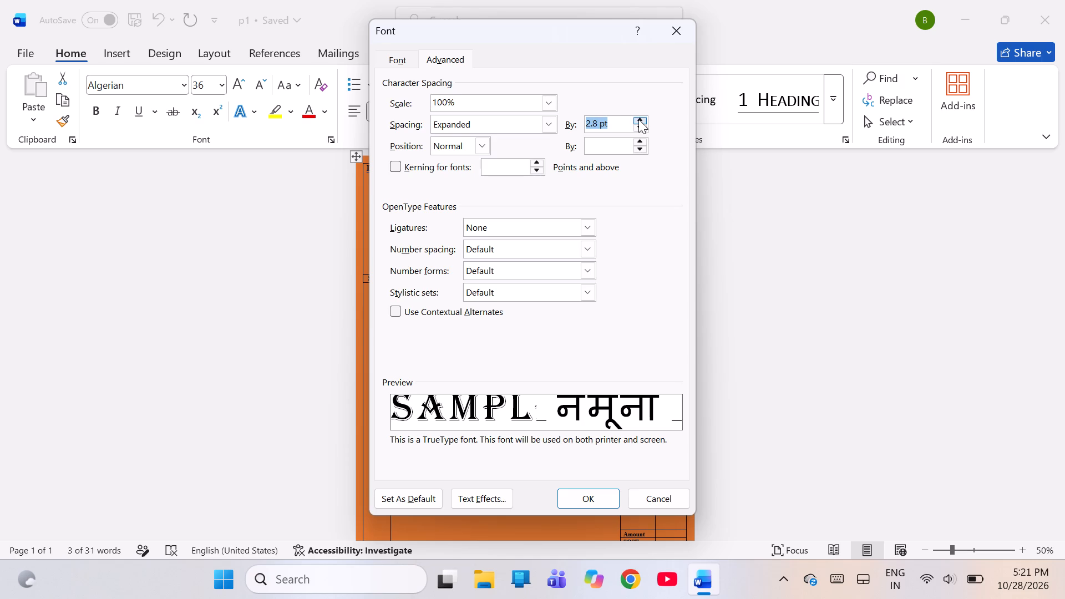
{"action": "left_click", "coordinate": [638, 119]}
{"action": "left_click", "coordinate": [638, 119]}
{"action": "left_click_drag", "start_coordinate": [580, 501], "coordinate": [611, 498]}
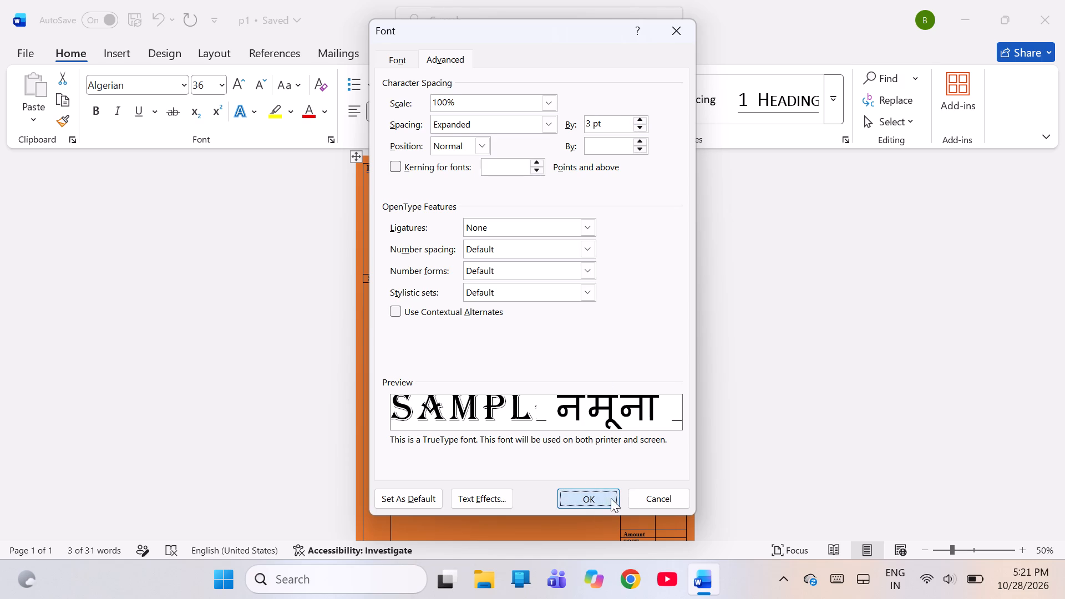
{"action": "left_click_drag", "start_coordinate": [611, 498], "coordinate": [596, 501]}
{"action": "left_click", "coordinate": [596, 501]}
{"action": "left_click", "coordinate": [570, 415]}
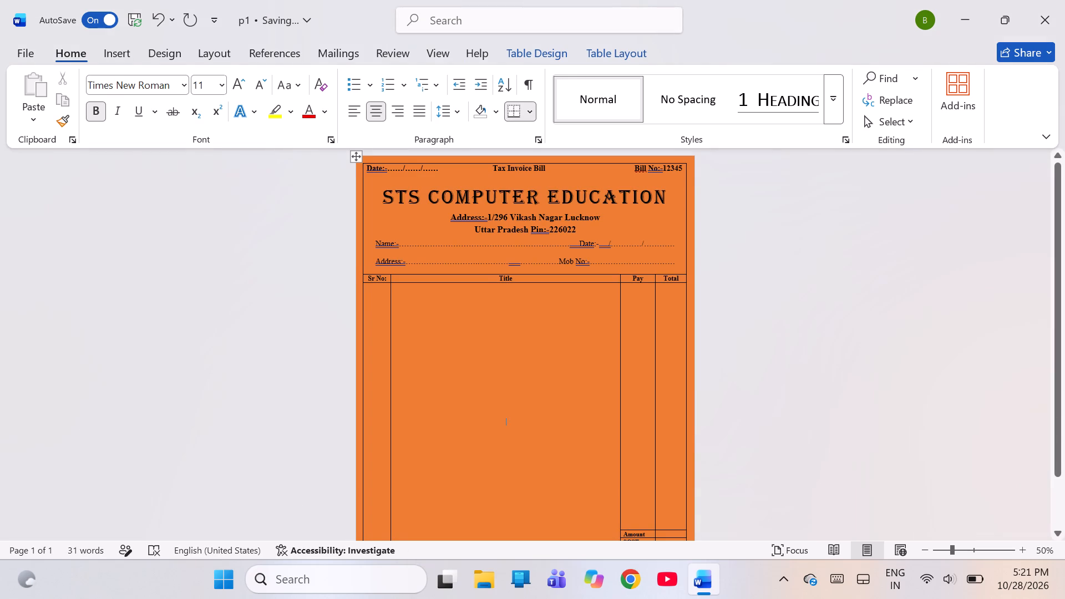
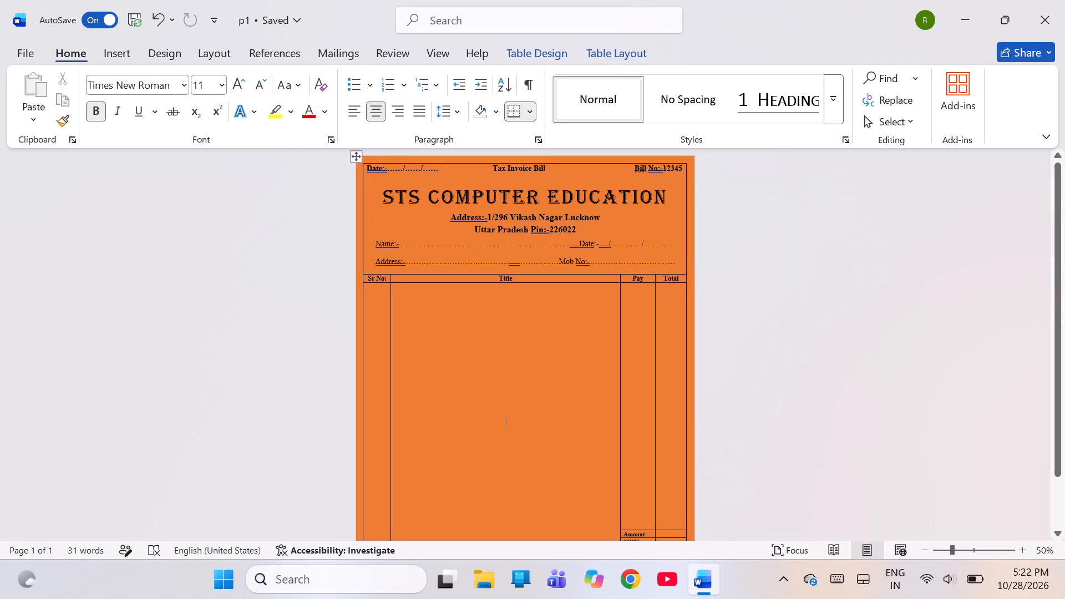
Review the whole bill from the heading and customer lines down to the tax totals, In Words and Signature rows.
{"action": "scroll", "coordinate": [736, 404], "scroll_direction": "down", "scroll_amount": 1}
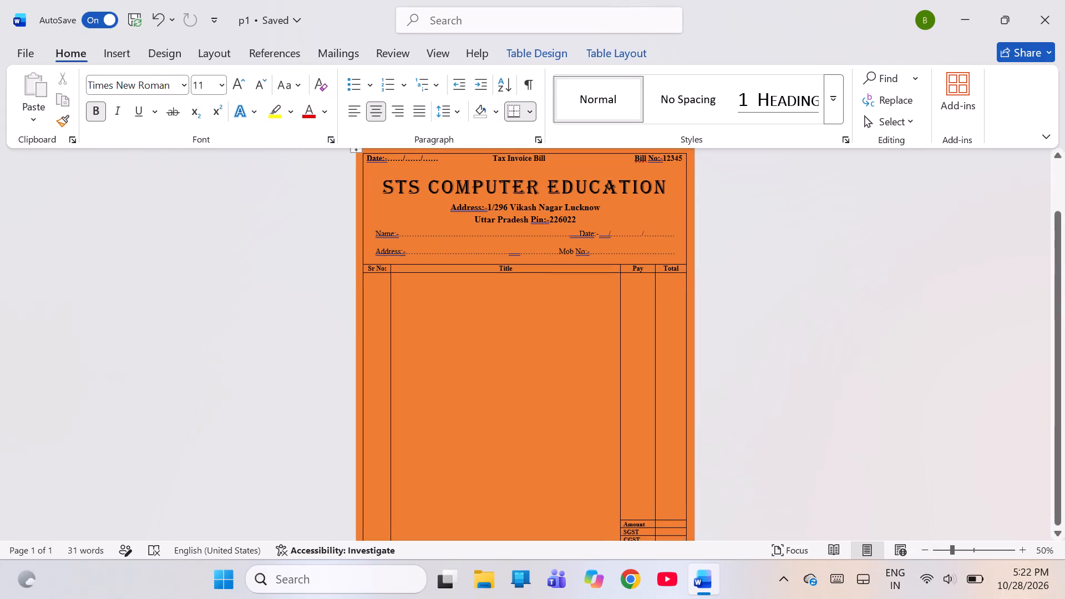
{"action": "scroll", "coordinate": [736, 404], "scroll_direction": "down", "scroll_amount": 2}
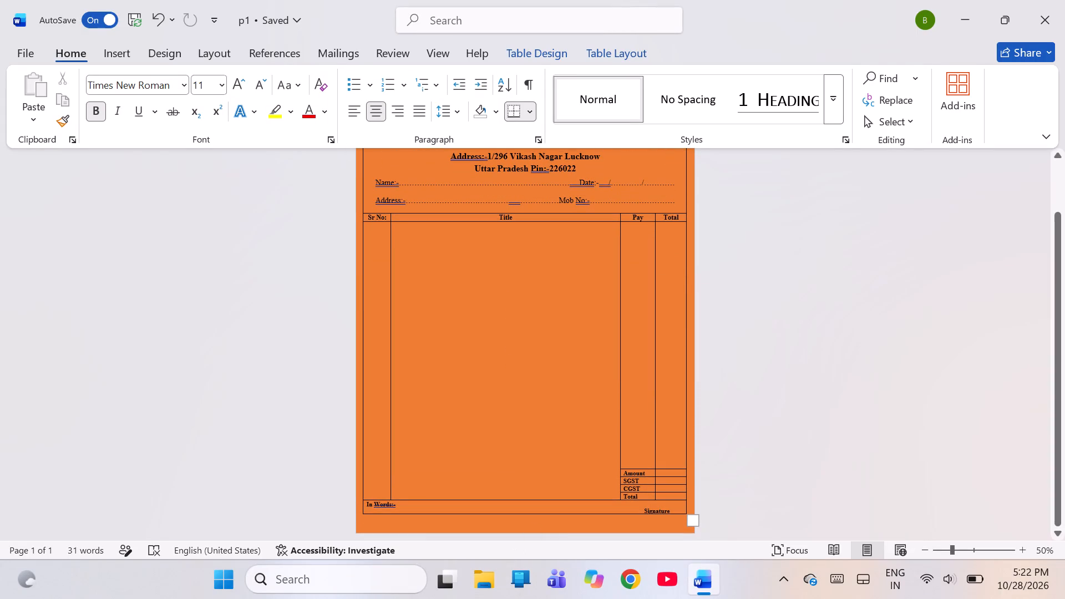
{"action": "left_click", "coordinate": [667, 467]}
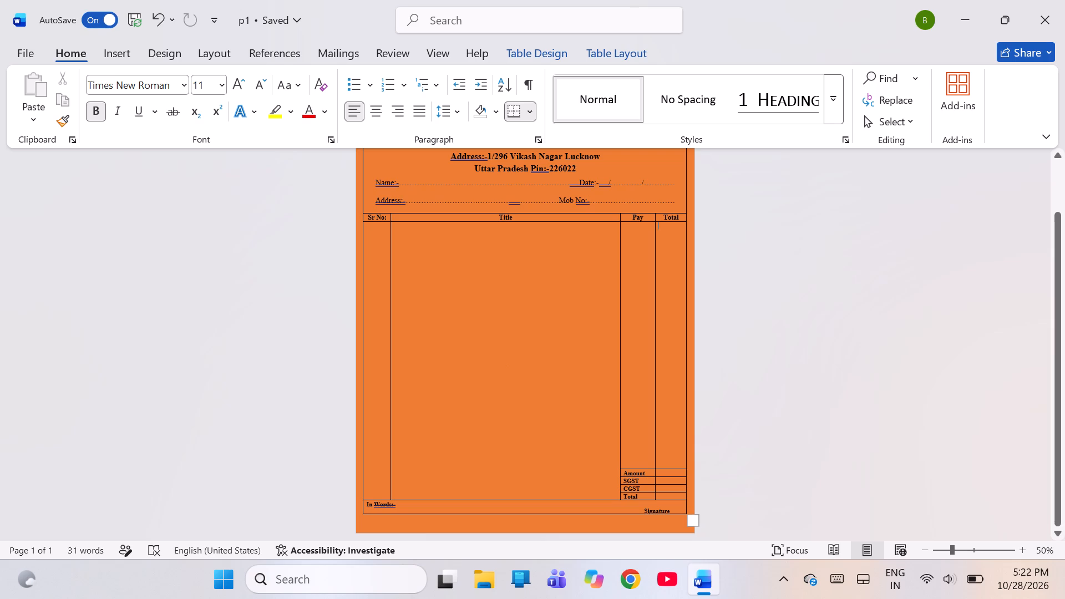
{"action": "left_click", "coordinate": [667, 467]}
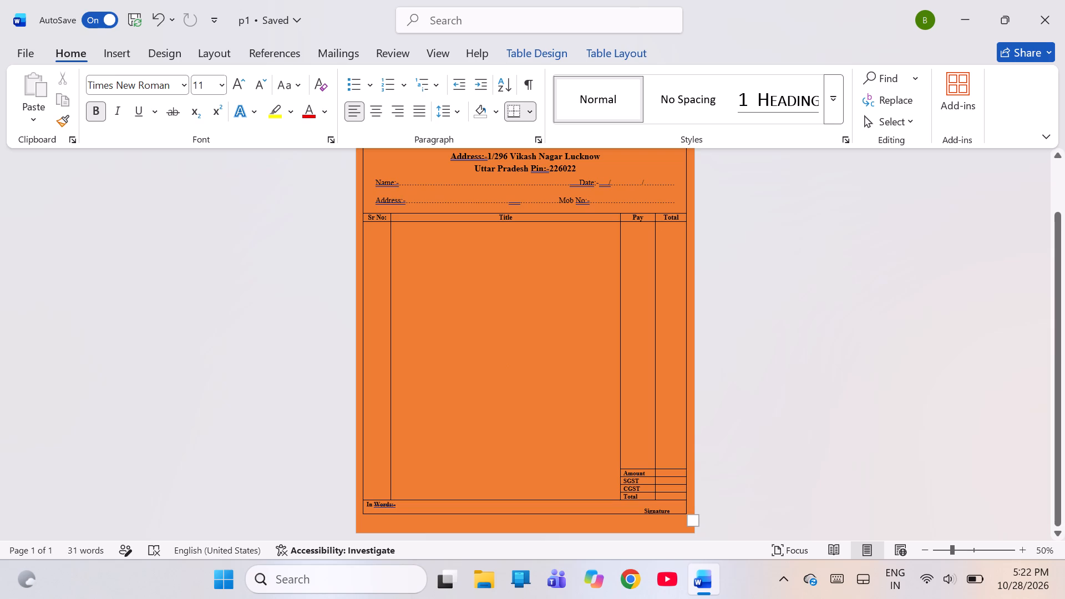
{"action": "left_click", "coordinate": [667, 467]}
{"action": "left_click", "coordinate": [597, 513]}
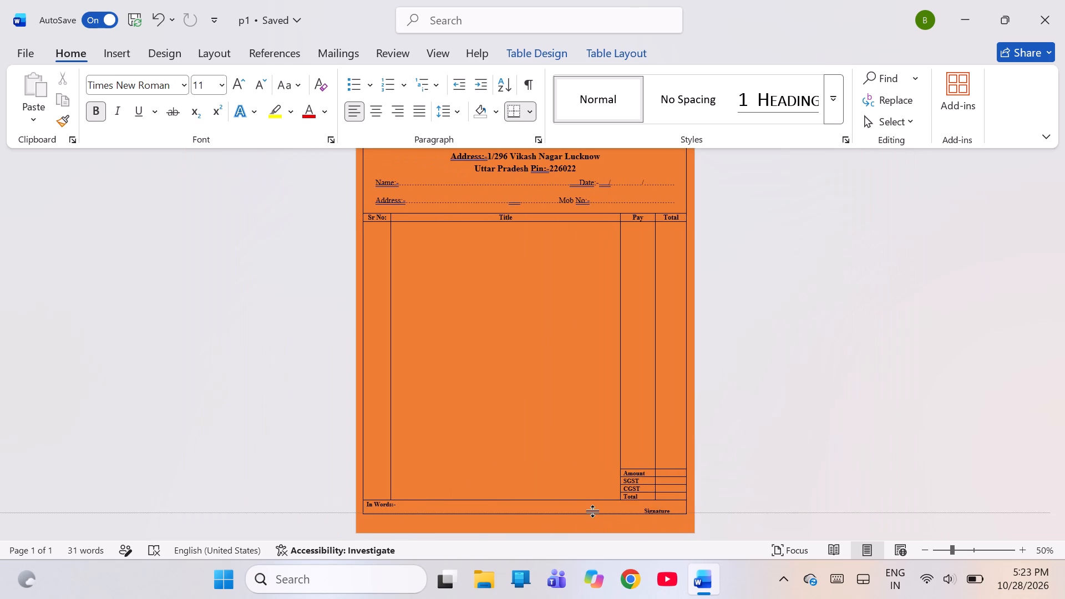
{"action": "left_click", "coordinate": [546, 451]}
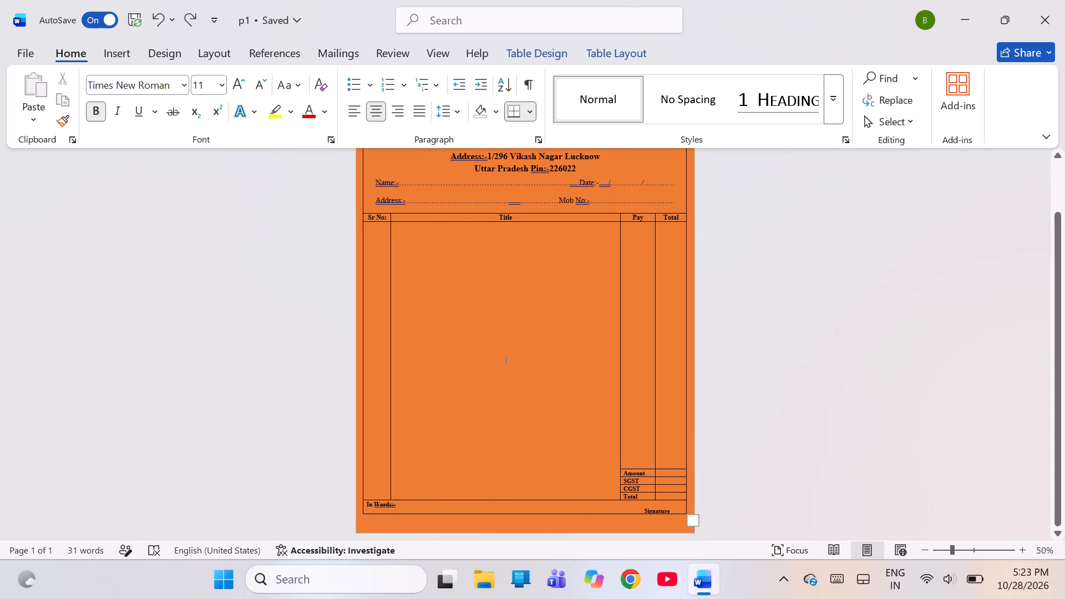
{"action": "scroll", "coordinate": [1059, 338], "scroll_direction": "up", "scroll_amount": 1}
{"action": "scroll", "coordinate": [1059, 338], "scroll_direction": "down", "scroll_amount": 1, "text": "ctrl"}
{"action": "scroll", "coordinate": [1059, 338], "scroll_direction": "up", "scroll_amount": 1, "text": "ctrl"}
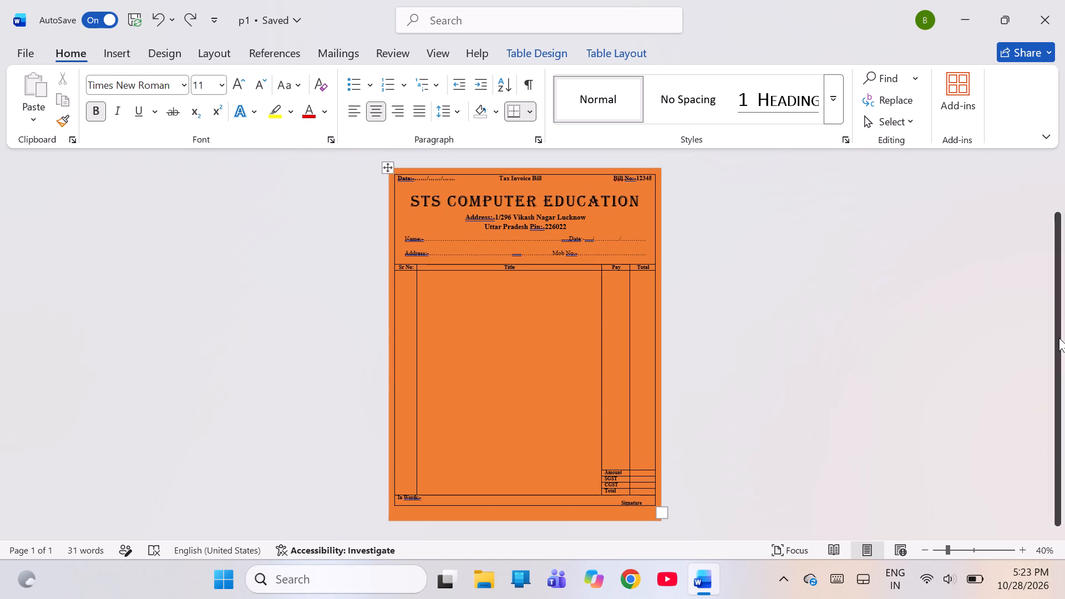
{"action": "scroll", "coordinate": [1059, 338], "scroll_direction": "up", "scroll_amount": 1, "text": "ctrl"}
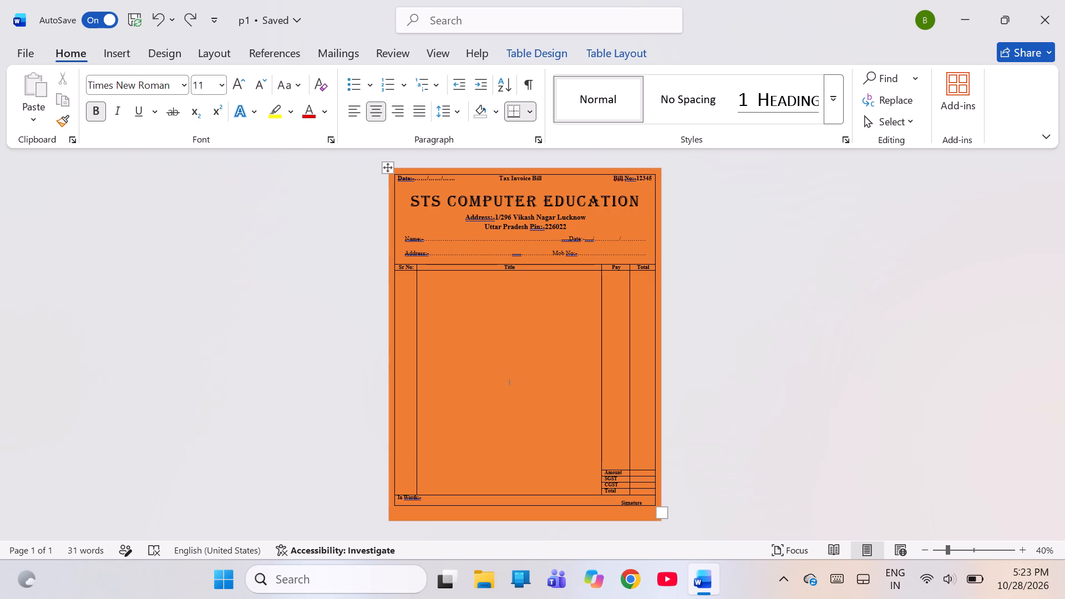
{"action": "scroll", "coordinate": [863, 317], "scroll_direction": "left", "scroll_amount": 1}
{"action": "scroll", "coordinate": [603, 329], "scroll_direction": "right", "scroll_amount": 3}
{"action": "scroll", "coordinate": [603, 329], "scroll_direction": "left", "scroll_amount": 3}
{"action": "scroll", "coordinate": [603, 329], "scroll_direction": "right", "scroll_amount": 1}
{"action": "double_click", "coordinate": [912, 295]}
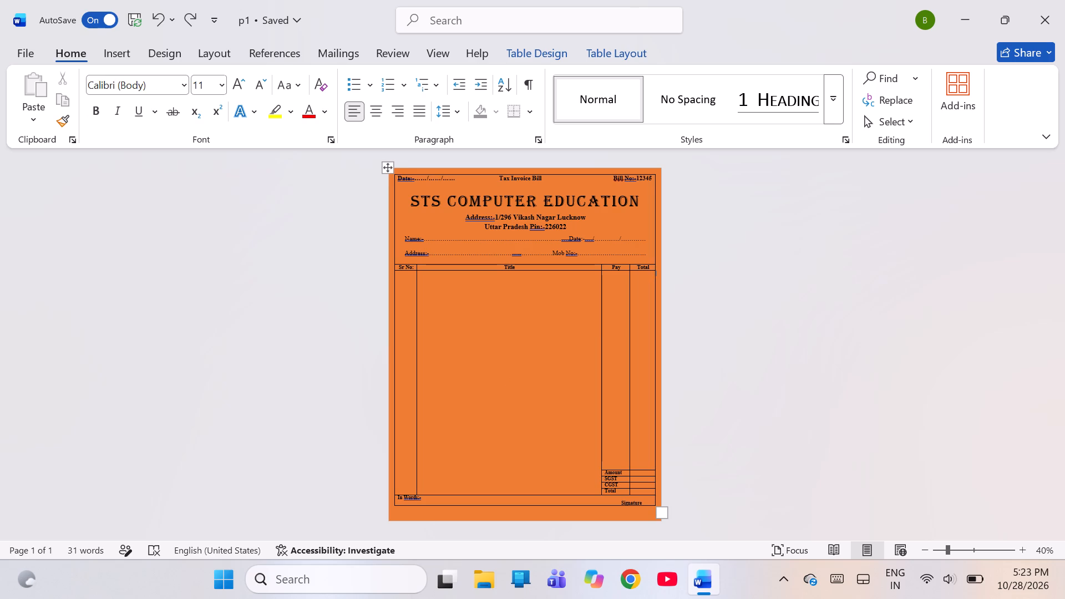
{"action": "scroll", "coordinate": [792, 304], "scroll_direction": "down", "scroll_amount": 5, "text": "ctrl"}
{"action": "scroll", "coordinate": [792, 304], "scroll_direction": "up", "scroll_amount": 7, "text": "ctrl"}
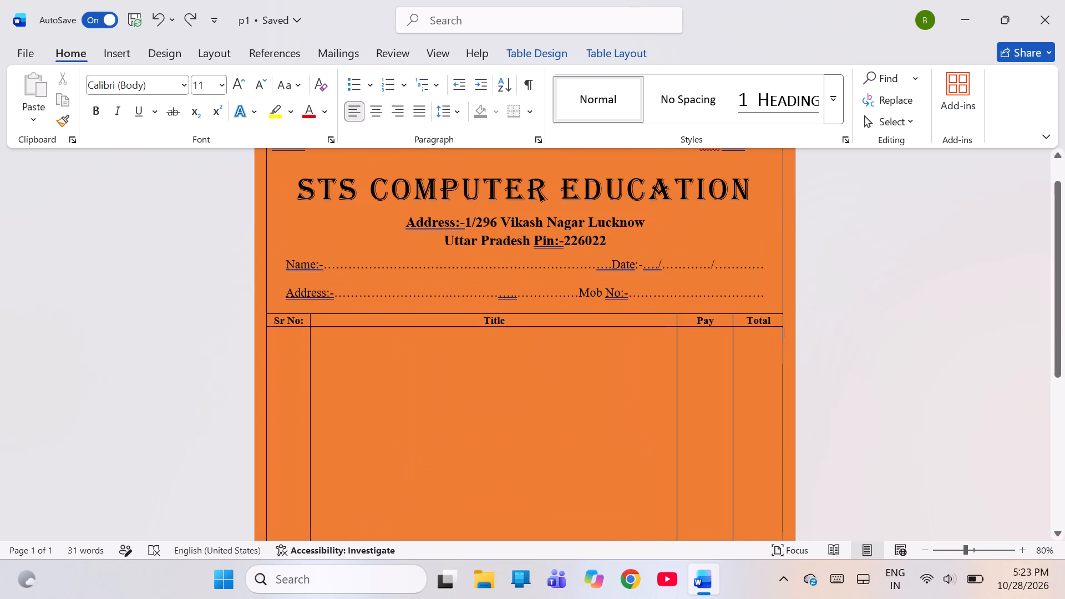
{"action": "scroll", "coordinate": [855, 263], "scroll_direction": "up", "scroll_amount": 3}
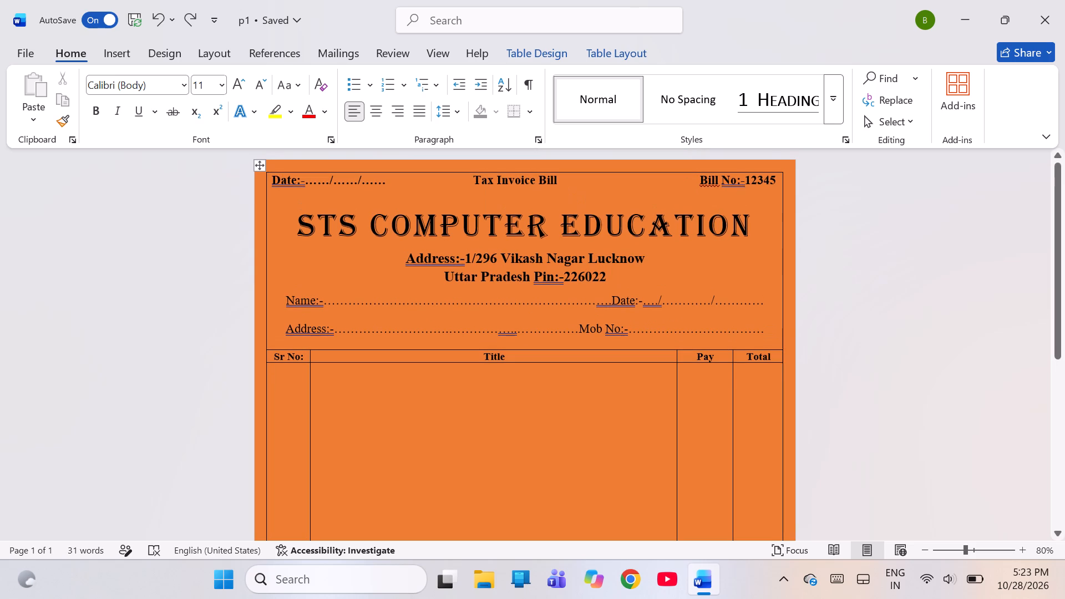
{"action": "scroll", "coordinate": [855, 263], "scroll_direction": "up", "scroll_amount": 1, "text": "ctrl"}
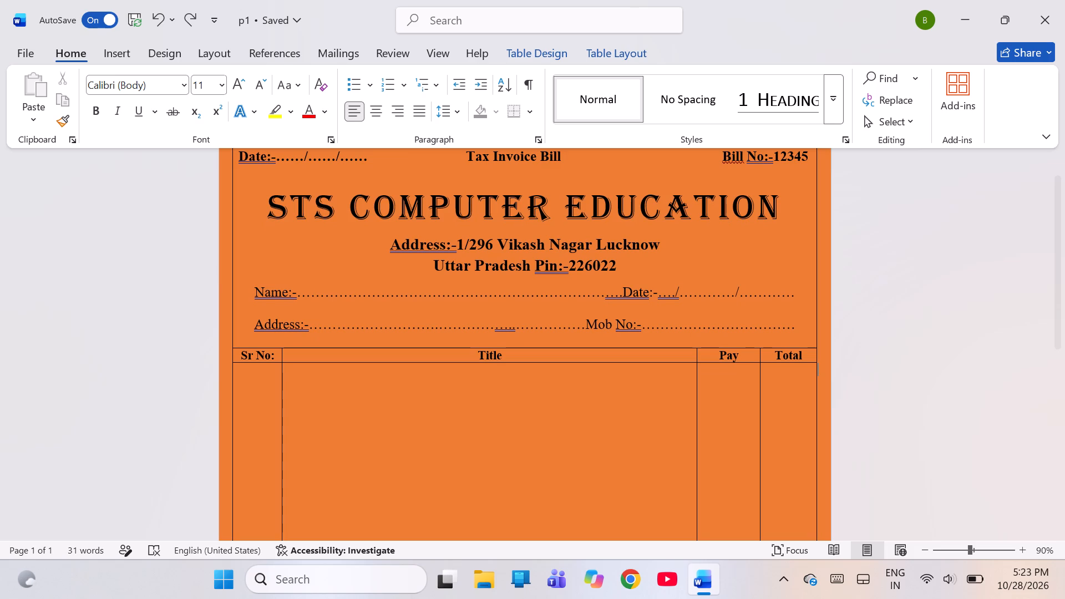
{"action": "scroll", "coordinate": [861, 279], "scroll_direction": "down", "scroll_amount": 3}
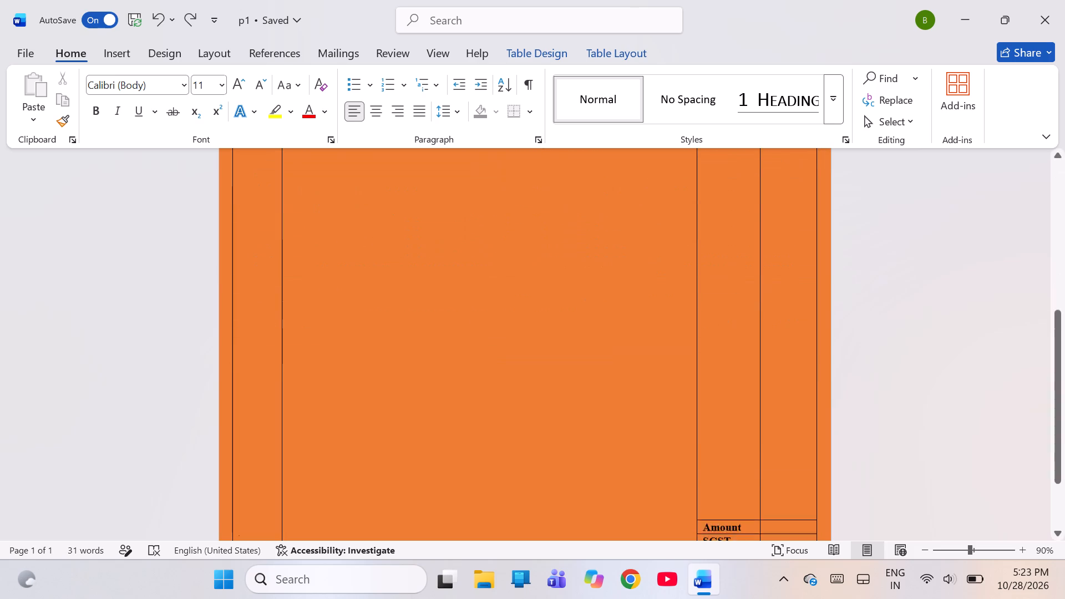
{"action": "scroll", "coordinate": [861, 279], "scroll_direction": "down", "scroll_amount": 1}
{"action": "scroll", "coordinate": [861, 279], "scroll_direction": "up", "scroll_amount": 1}
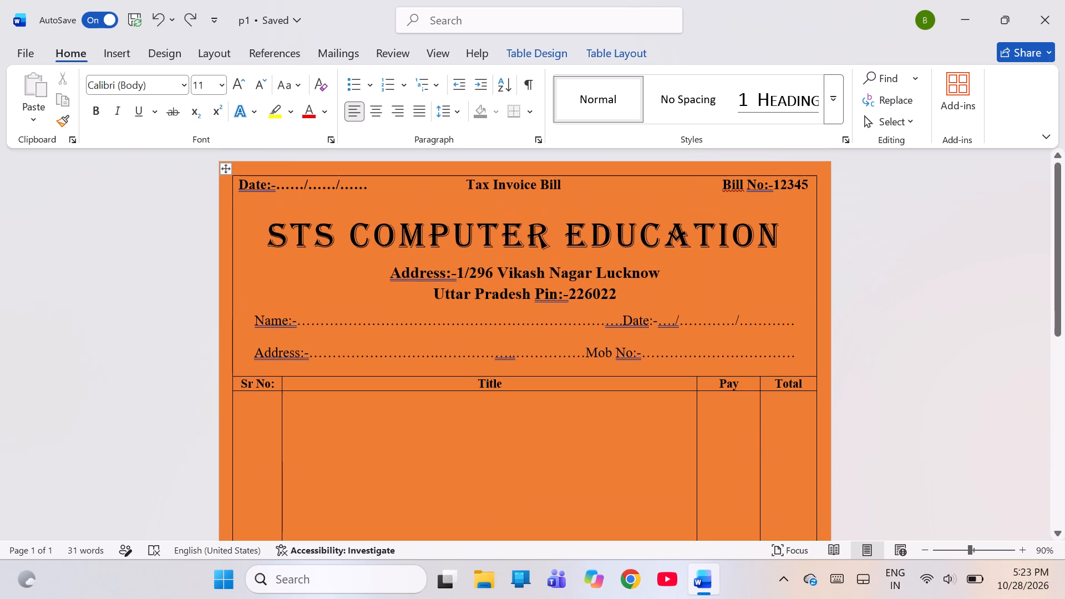
{"action": "scroll", "coordinate": [861, 279], "scroll_direction": "up", "scroll_amount": 1}
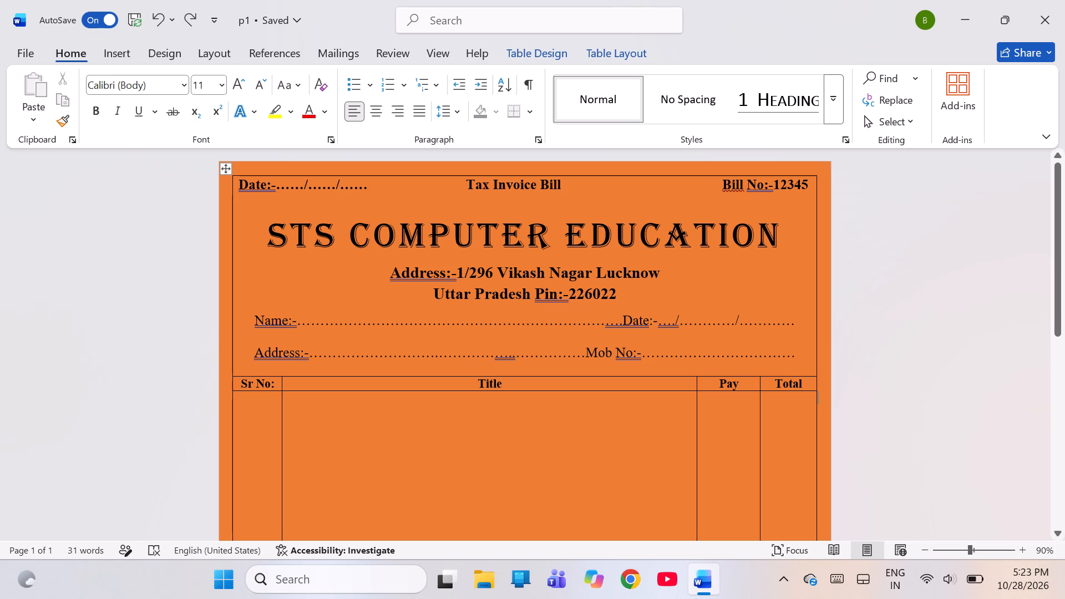
In the bill's top line, remove one space before Bill No and add a period after the Date blanks.
{"action": "left_click", "coordinate": [666, 184]}
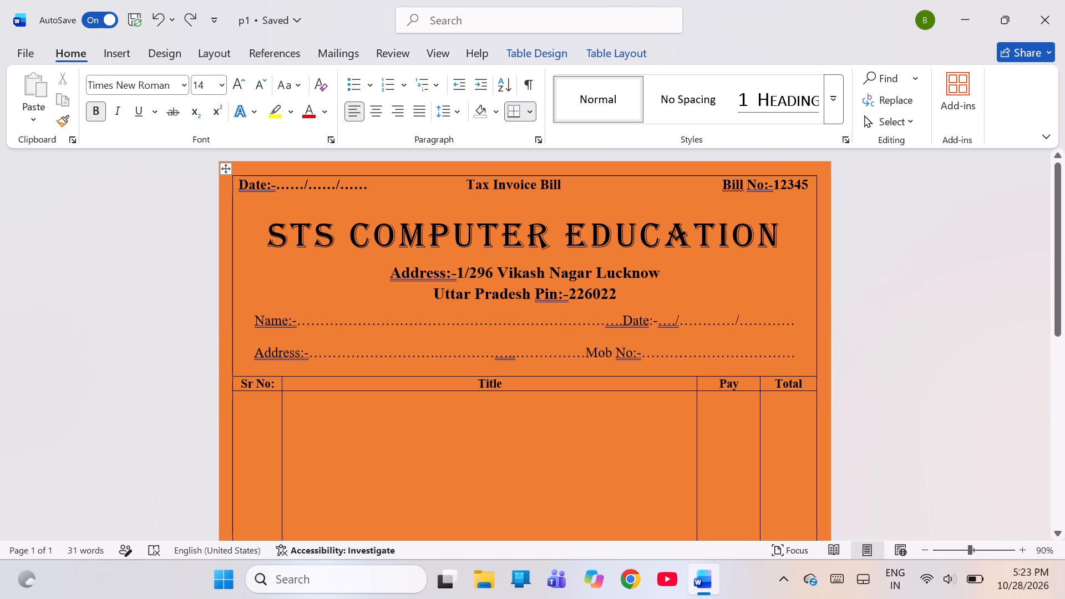
{"action": "key", "text": "BackSpace"}
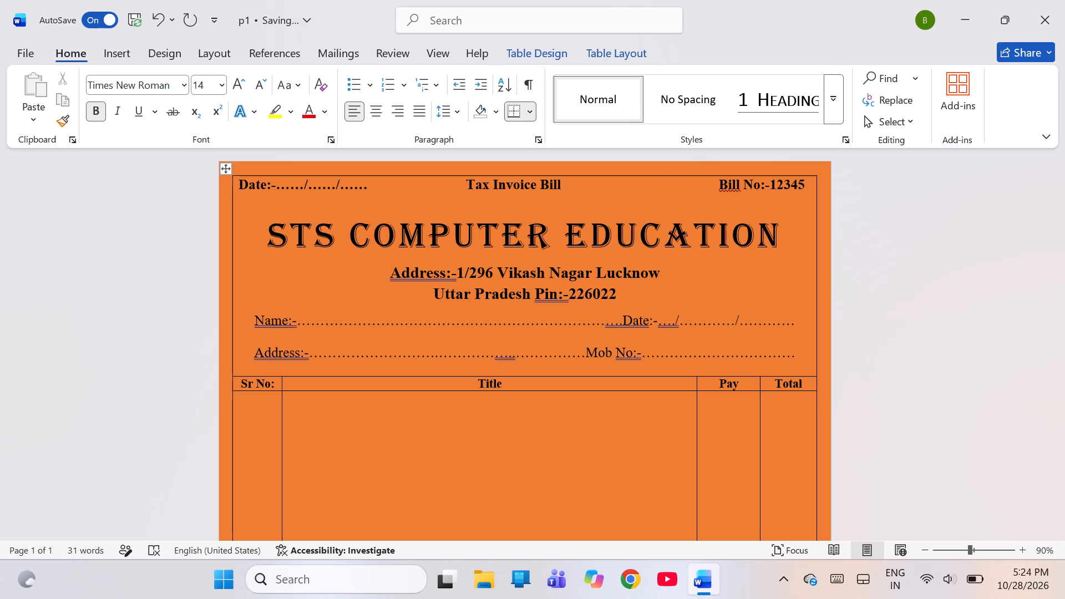
{"action": "left_click", "coordinate": [389, 189]}
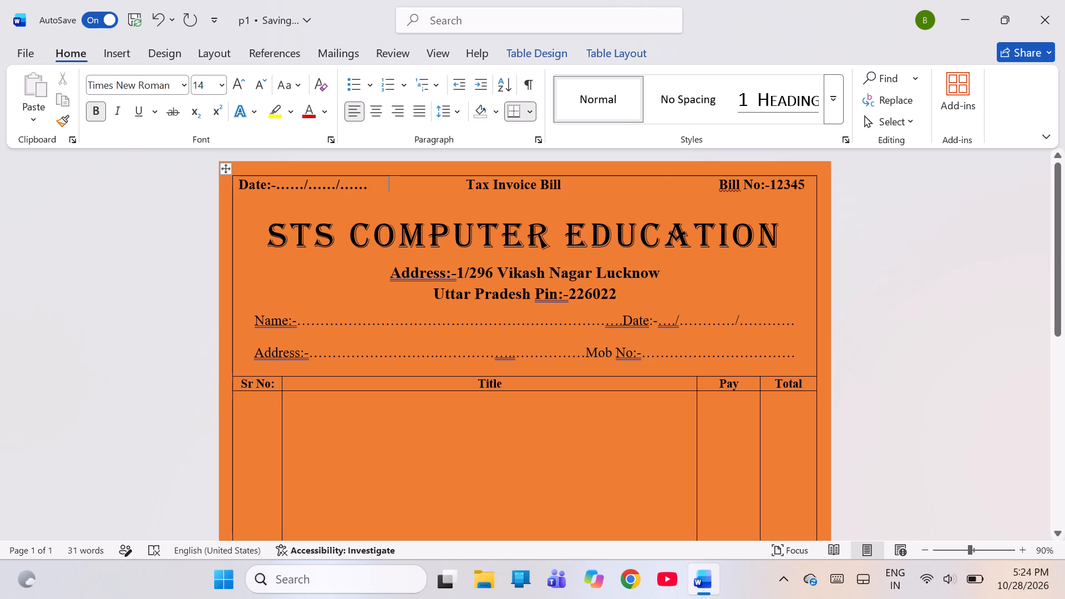
{"action": "key", "text": "period"}
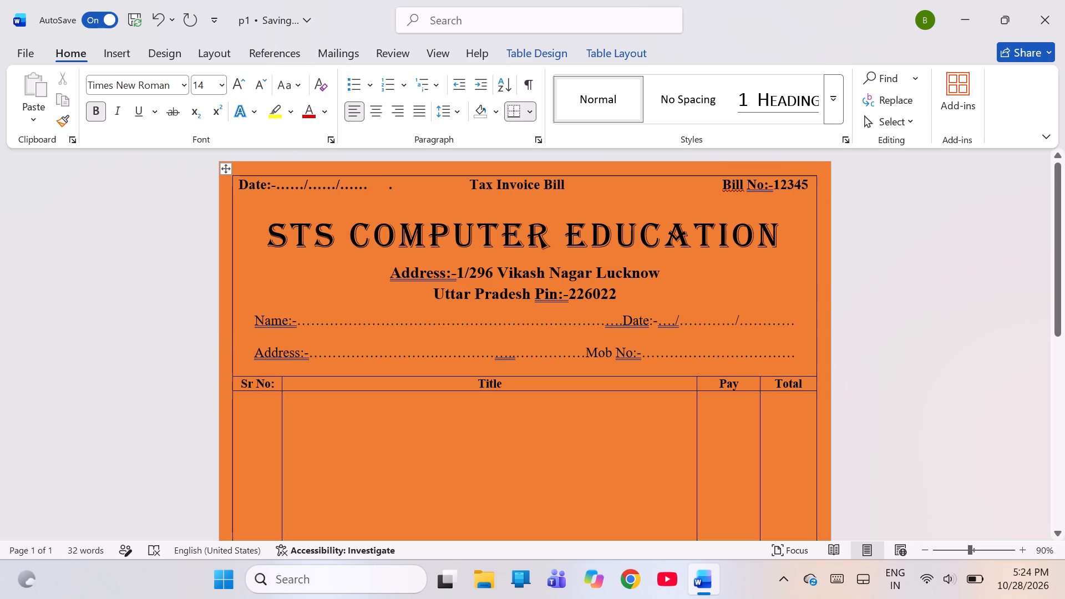
Align the top line containing Date, Tax Invoice Bill and Bill No to the centre of its table cell, horizontally and vertically.
{"action": "left_click_drag", "start_coordinate": [237, 182], "coordinate": [273, 178]}
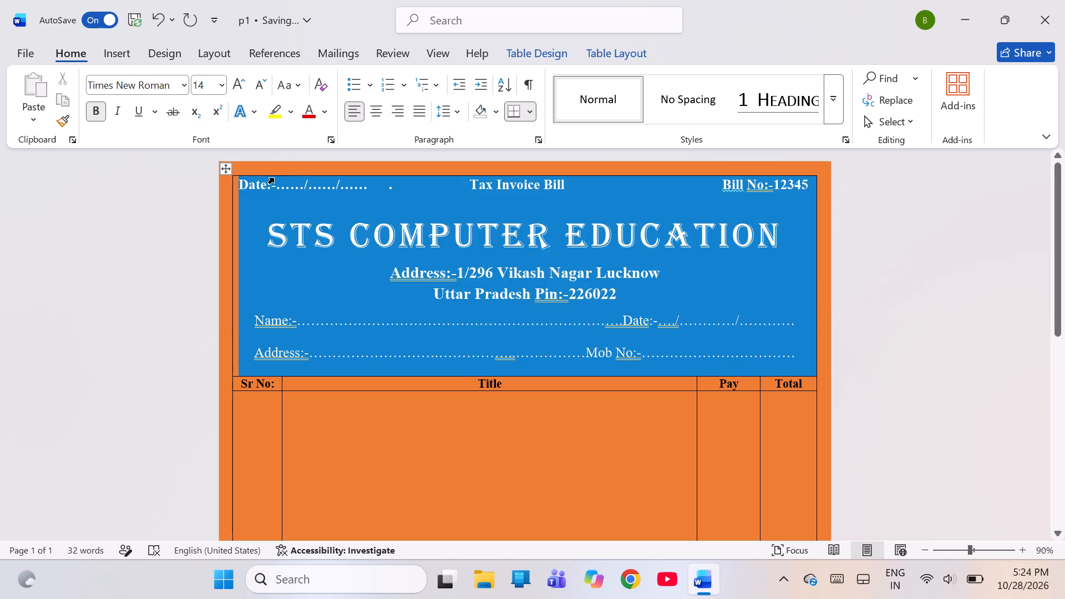
{"action": "left_click_drag", "start_coordinate": [273, 178], "coordinate": [293, 196]}
{"action": "left_click", "coordinate": [293, 196]}
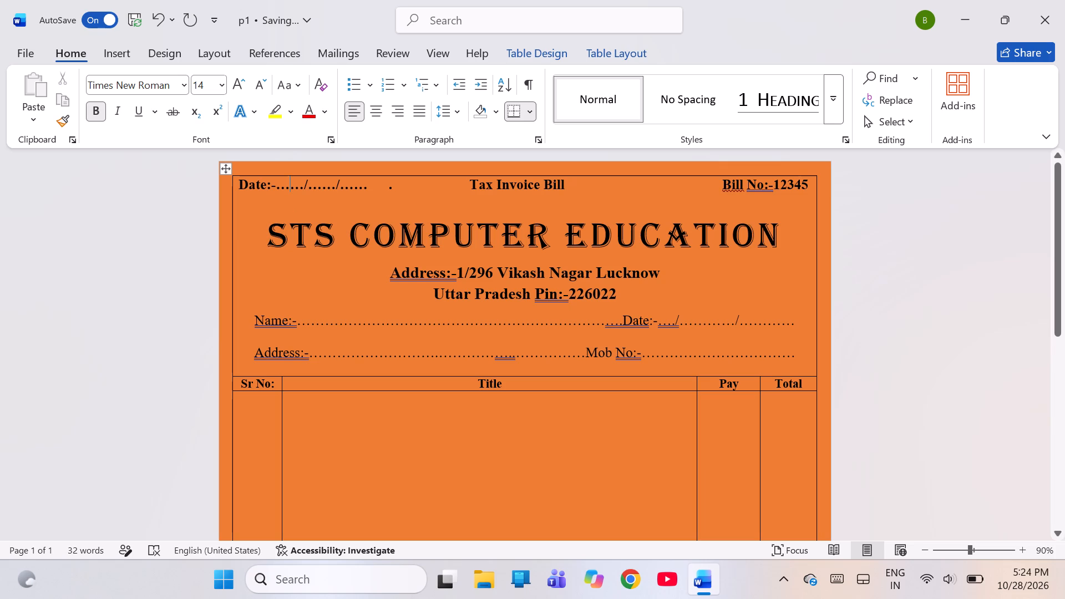
{"action": "left_click_drag", "start_coordinate": [240, 183], "coordinate": [602, 182]}
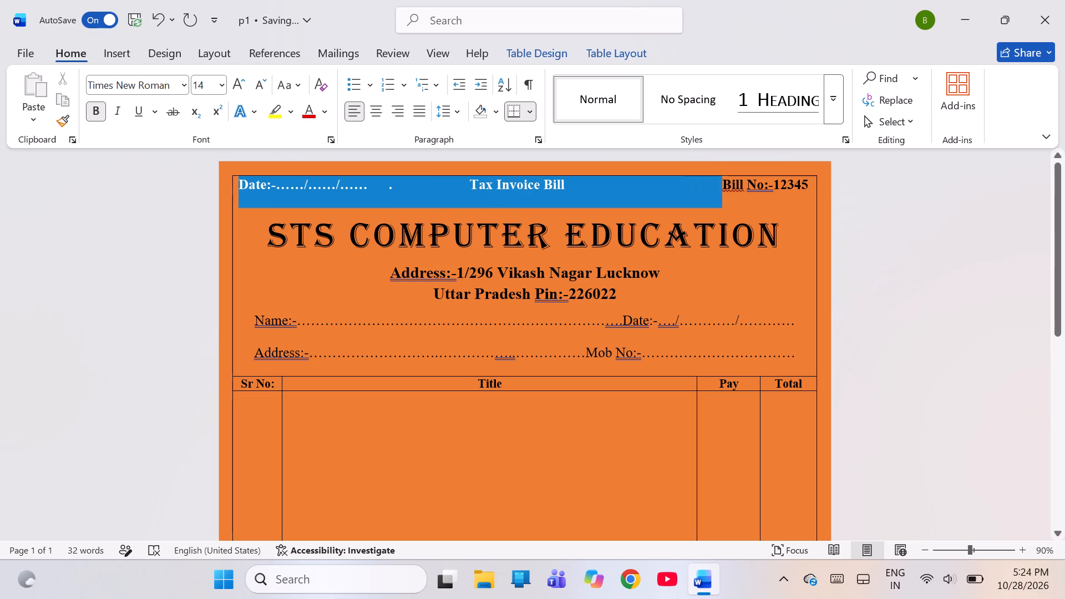
{"action": "left_click_drag", "start_coordinate": [602, 182], "coordinate": [778, 172]}
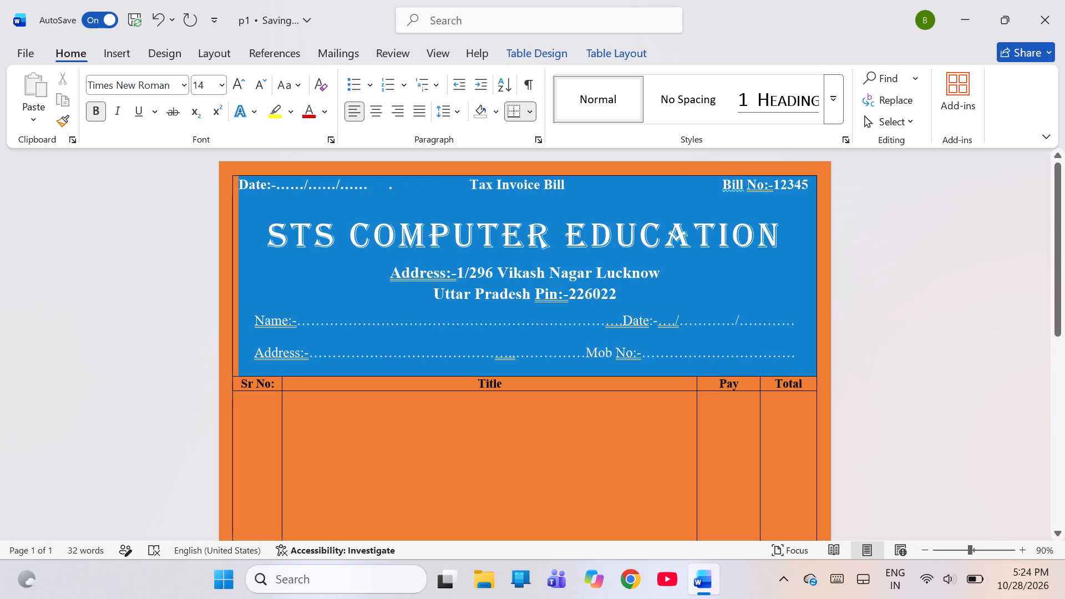
{"action": "left_click_drag", "start_coordinate": [778, 172], "coordinate": [841, 180]}
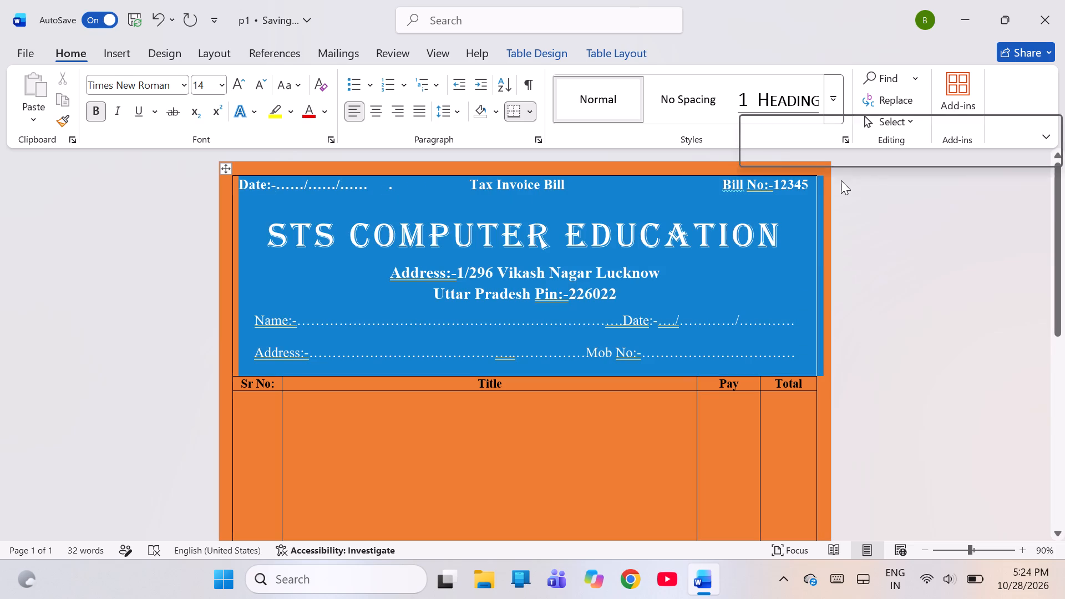
{"action": "left_click", "coordinate": [841, 180]}
{"action": "left_click_drag", "start_coordinate": [811, 180], "coordinate": [758, 180]}
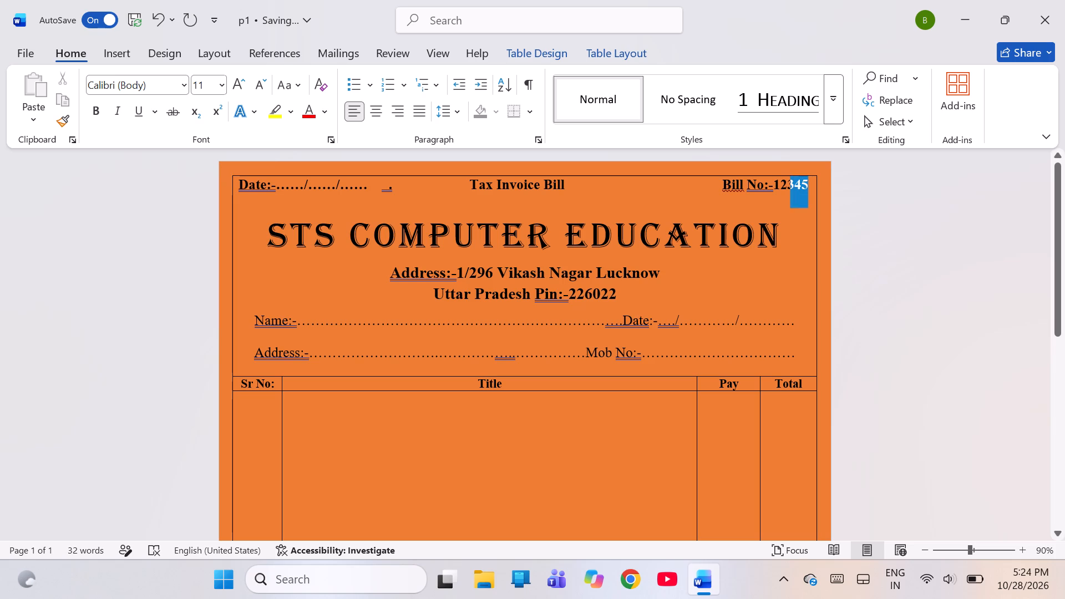
{"action": "left_click_drag", "start_coordinate": [758, 180], "coordinate": [287, 183]}
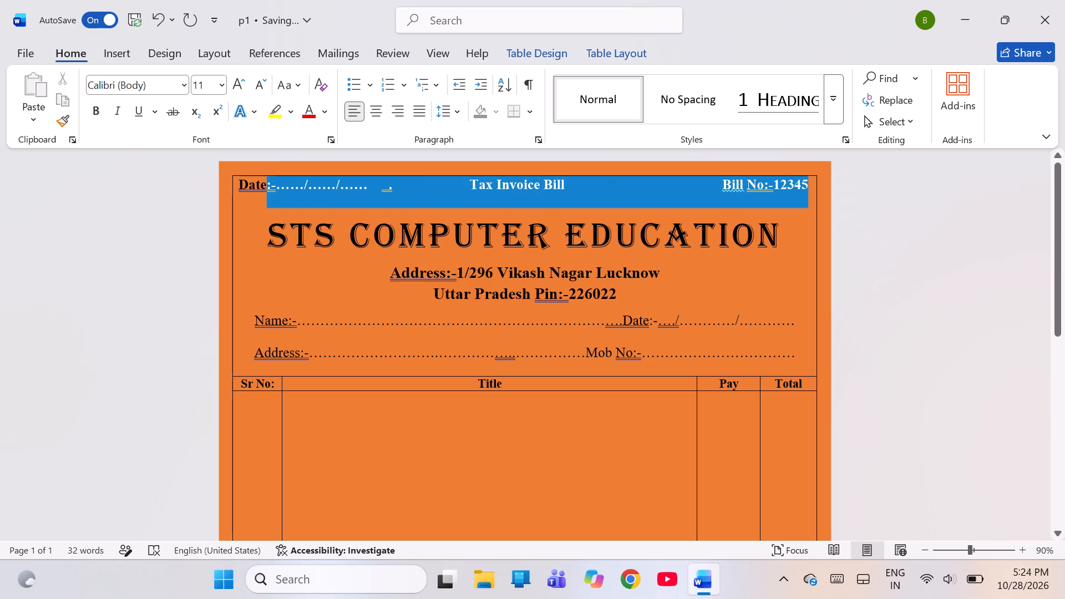
{"action": "left_click_drag", "start_coordinate": [287, 183], "coordinate": [259, 183]}
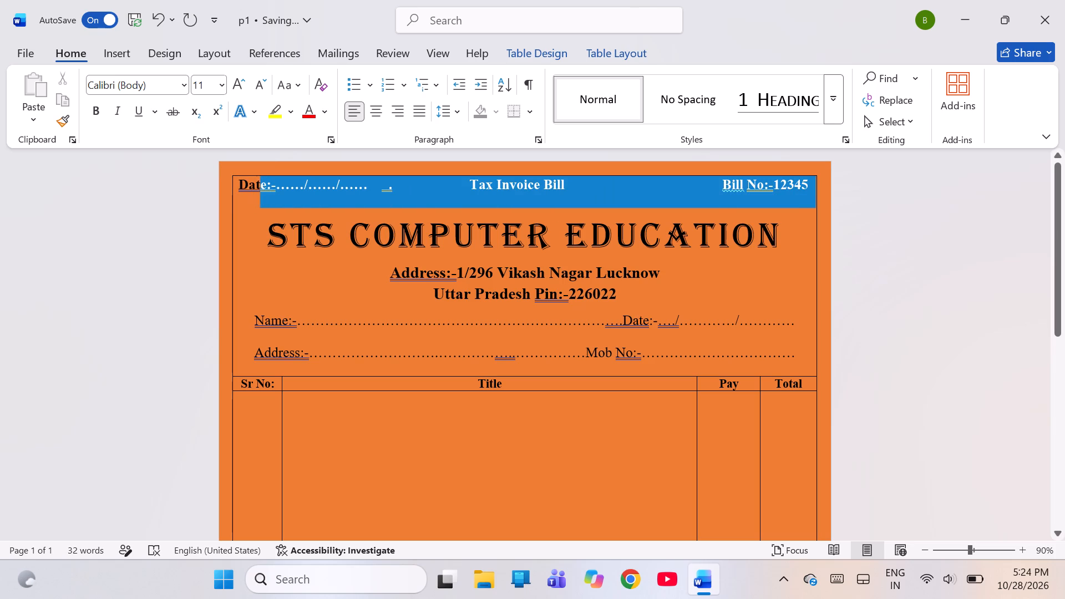
{"action": "left_click_drag", "start_coordinate": [259, 183], "coordinate": [250, 183]}
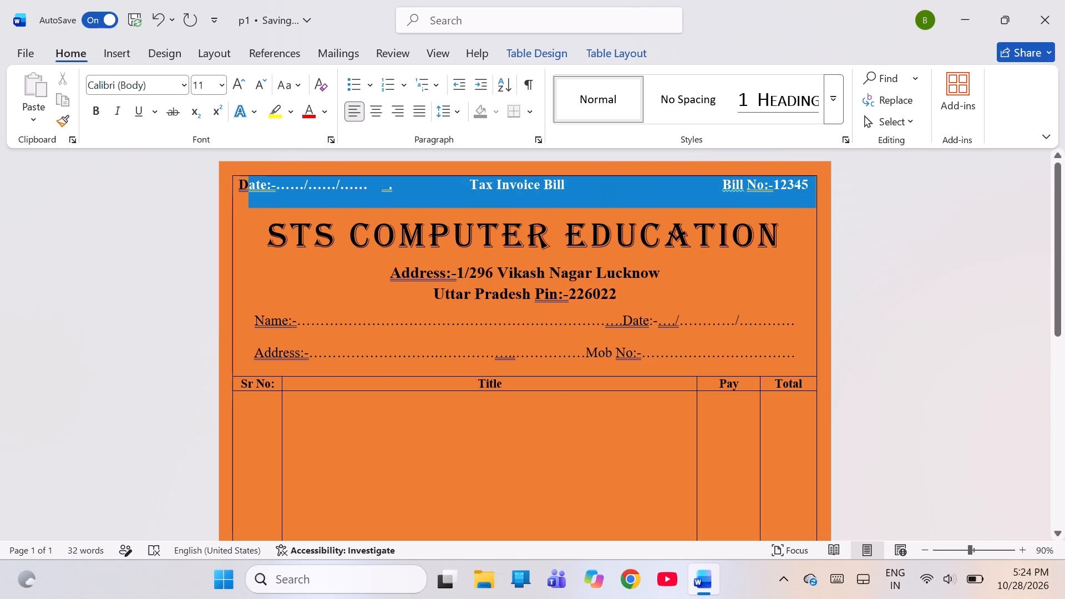
{"action": "left_click_drag", "start_coordinate": [250, 183], "coordinate": [245, 182]}
{"action": "left_click_drag", "start_coordinate": [245, 182], "coordinate": [241, 182]}
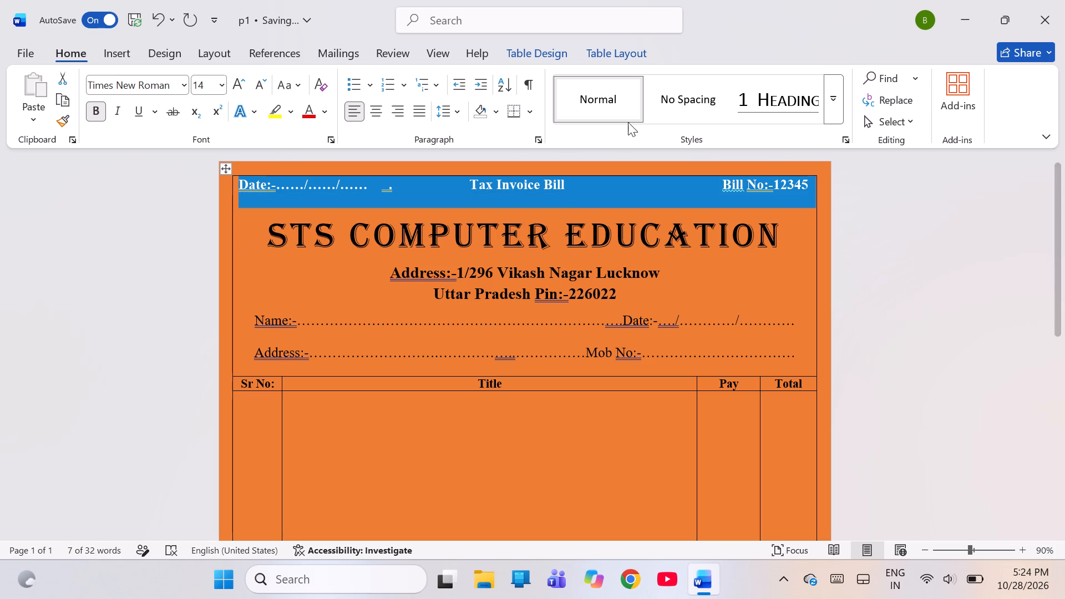
{"action": "left_click", "coordinate": [583, 47]}
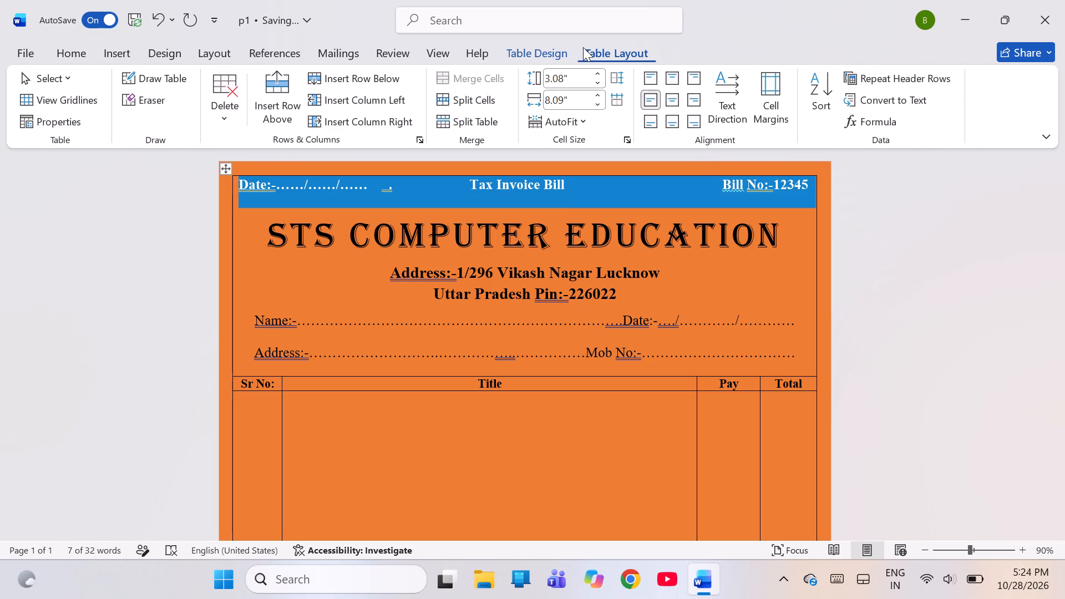
{"action": "left_click", "coordinate": [675, 94]}
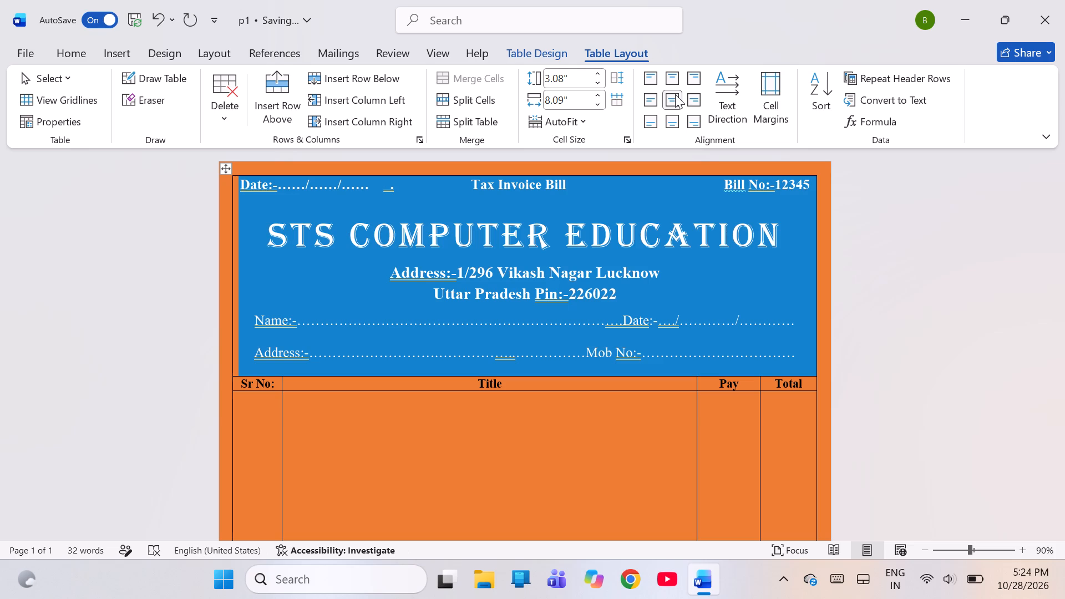
In the bill's top line, replace the period after the Date blanks and the space before it with two spaces.
{"action": "left_click", "coordinate": [887, 265]}
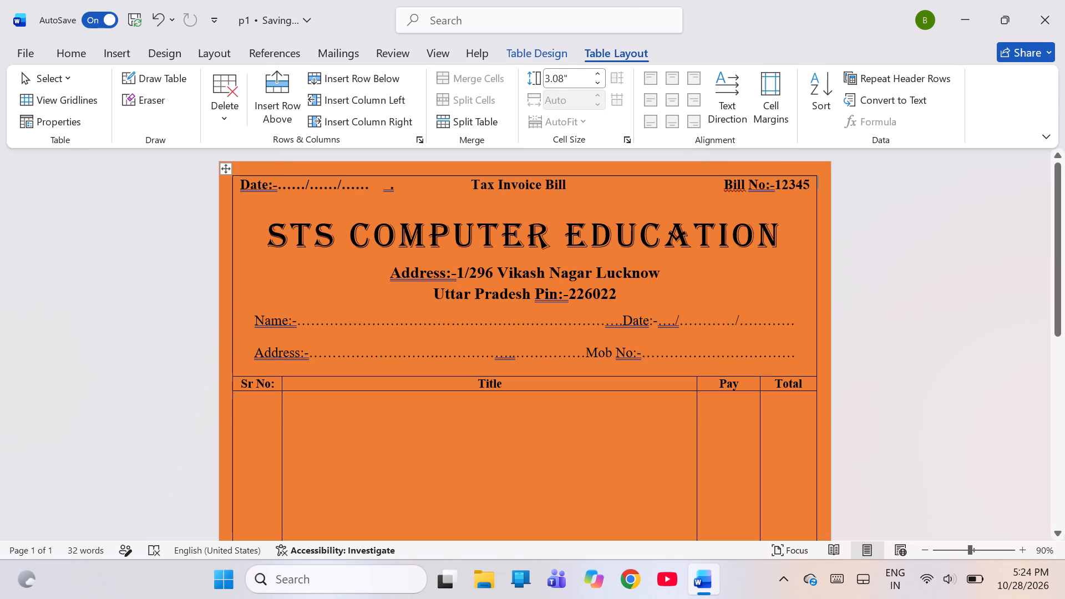
{"action": "left_click", "coordinate": [398, 186]}
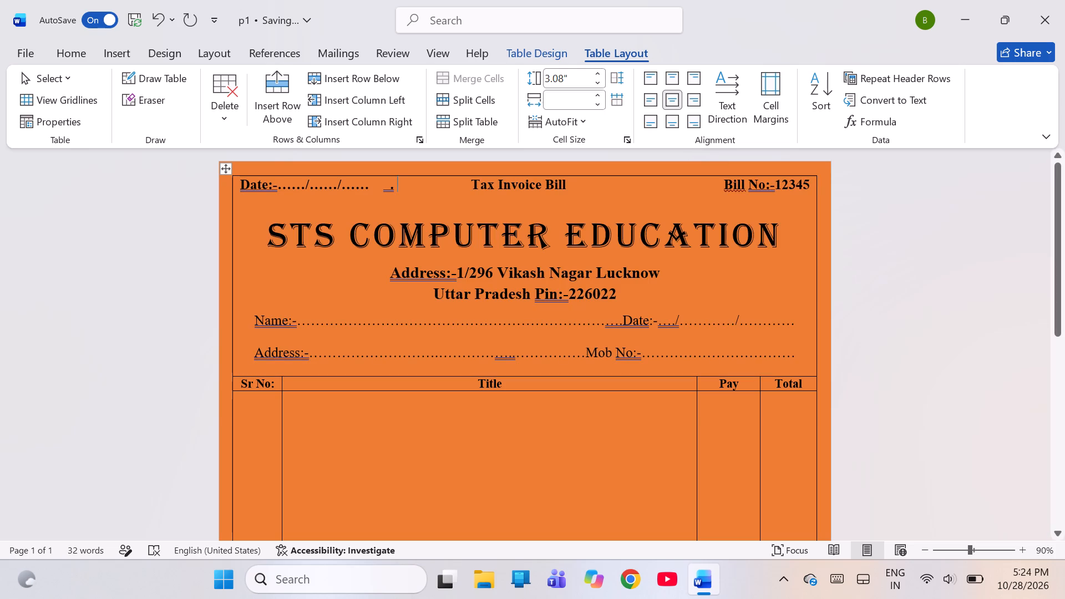
{"action": "key", "text": "BackSpace"}
{"action": "key", "text": "BackSpace"}
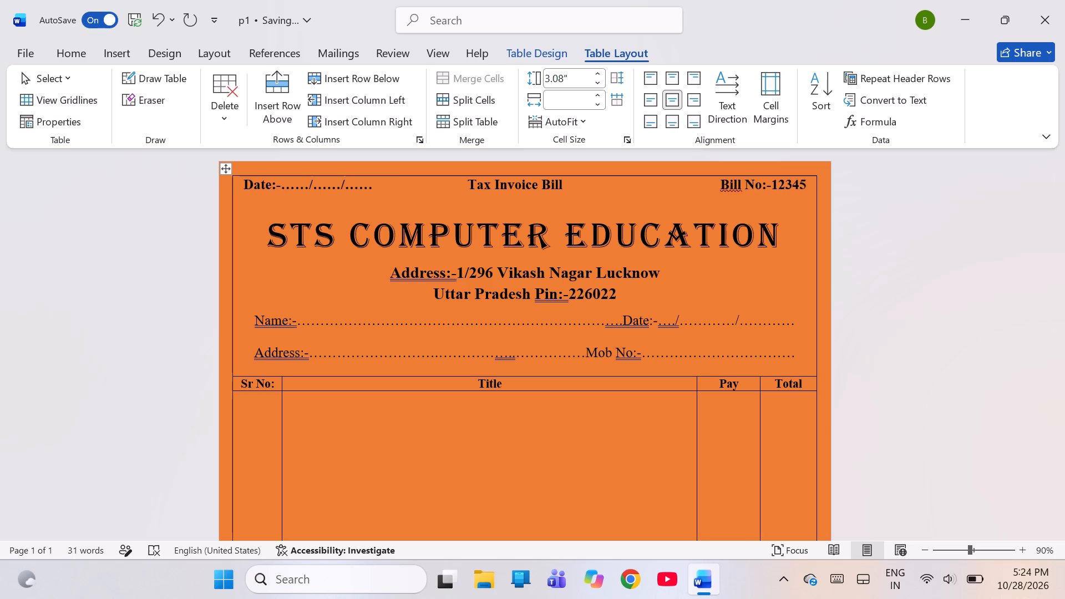
{"action": "key", "text": "space"}
{"action": "key", "text": "space"}
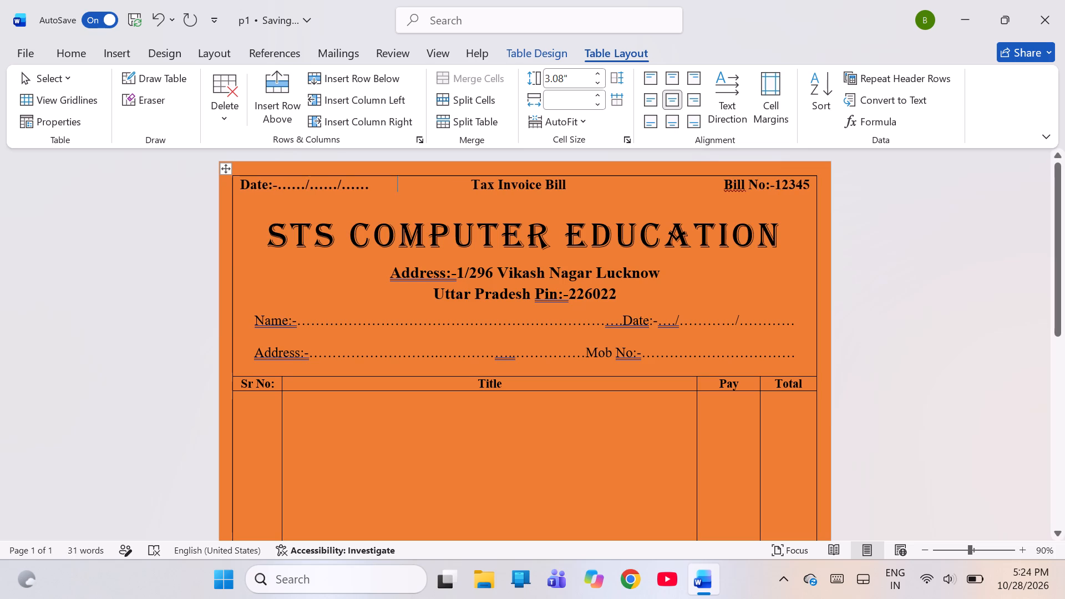
{"action": "left_click", "coordinate": [949, 308]}
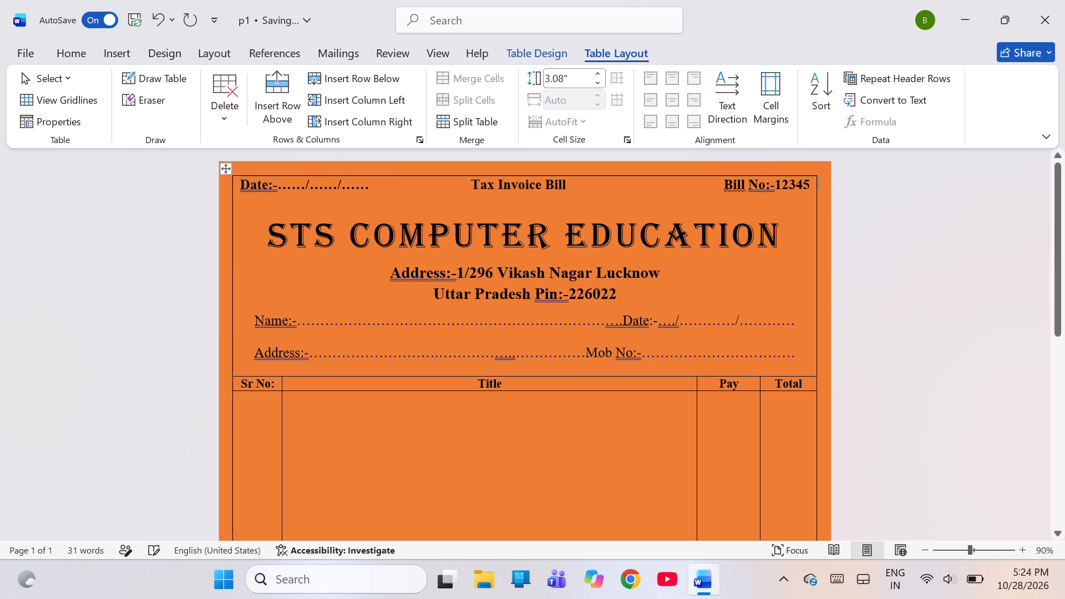
Review the bill from the top Date and Bill No line down to the tax totals, In Words and Signature rows.
{"action": "scroll", "coordinate": [949, 308], "scroll_direction": "down", "scroll_amount": 1}
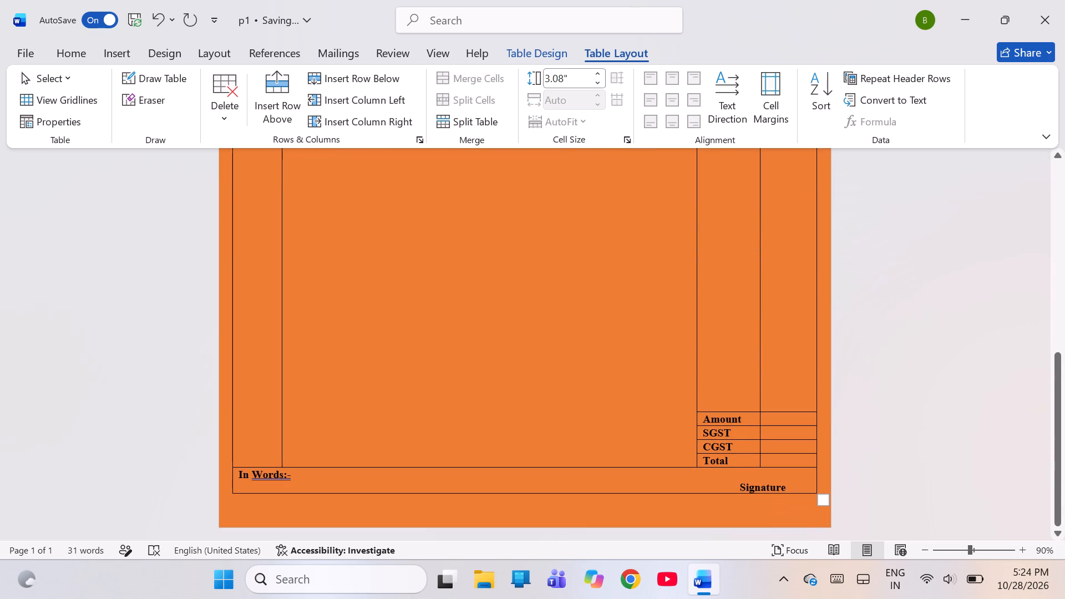
{"action": "scroll", "coordinate": [949, 308], "scroll_direction": "up", "scroll_amount": 1}
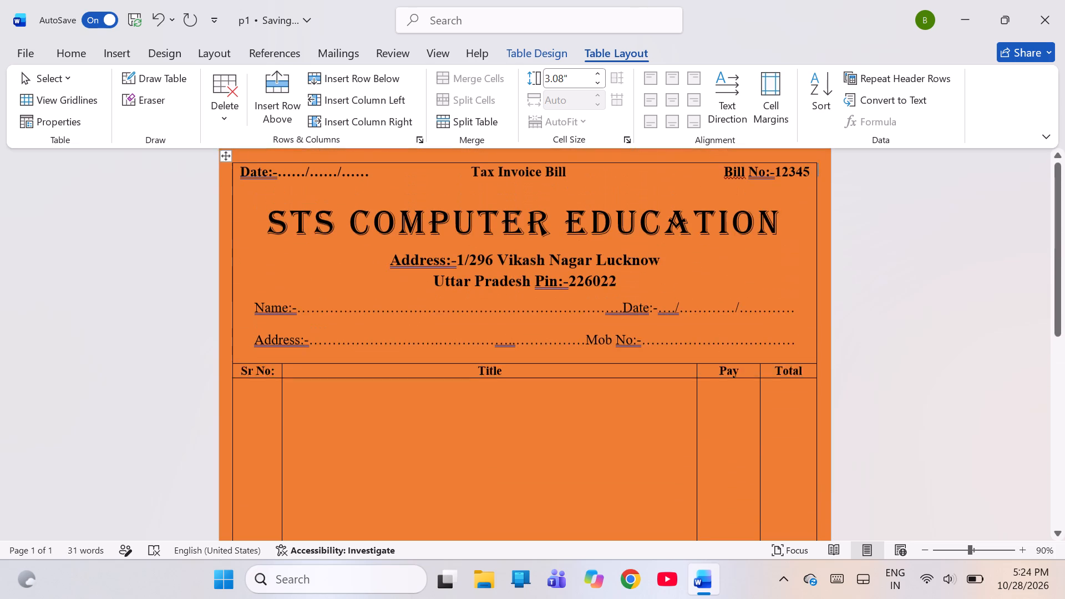
{"action": "scroll", "coordinate": [949, 308], "scroll_direction": "up", "scroll_amount": 1}
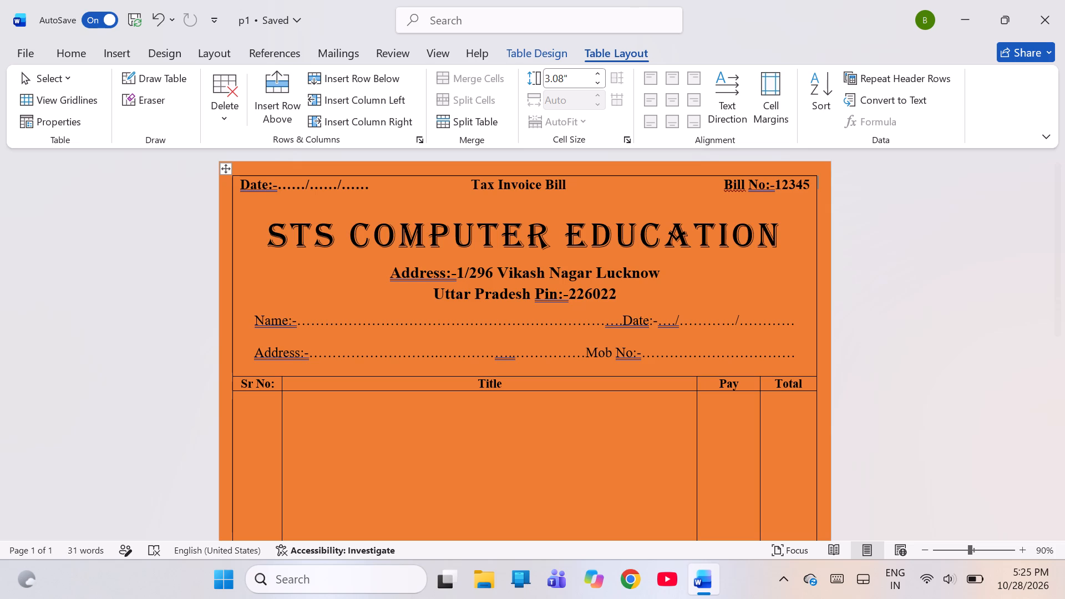
{"action": "scroll", "coordinate": [949, 308], "scroll_direction": "down", "scroll_amount": 1}
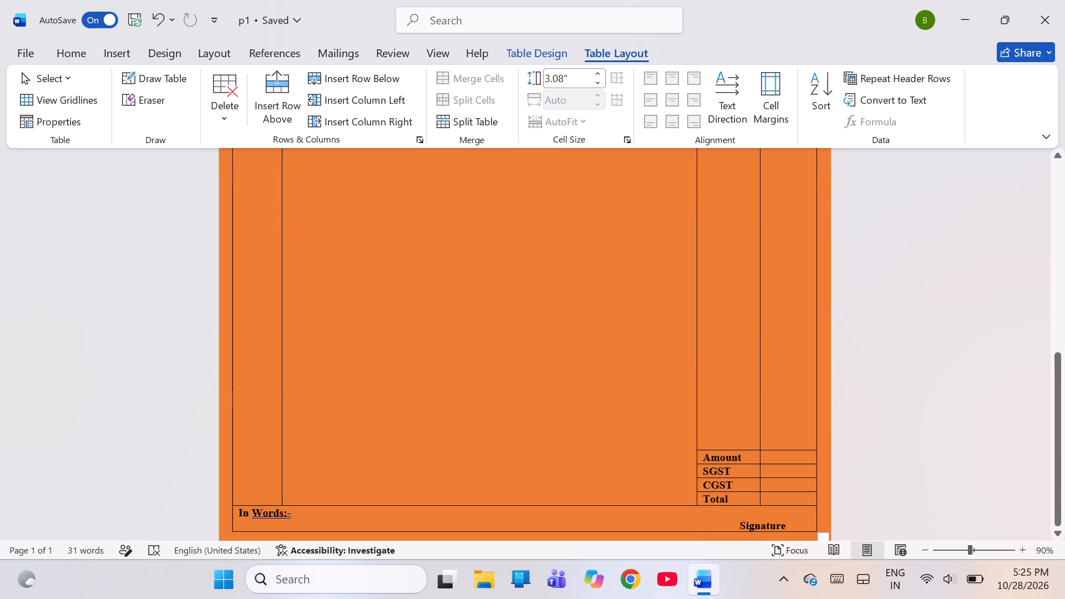
{"action": "scroll", "coordinate": [949, 308], "scroll_direction": "down", "scroll_amount": 3}
{"action": "scroll", "coordinate": [949, 308], "scroll_direction": "up", "scroll_amount": 2}
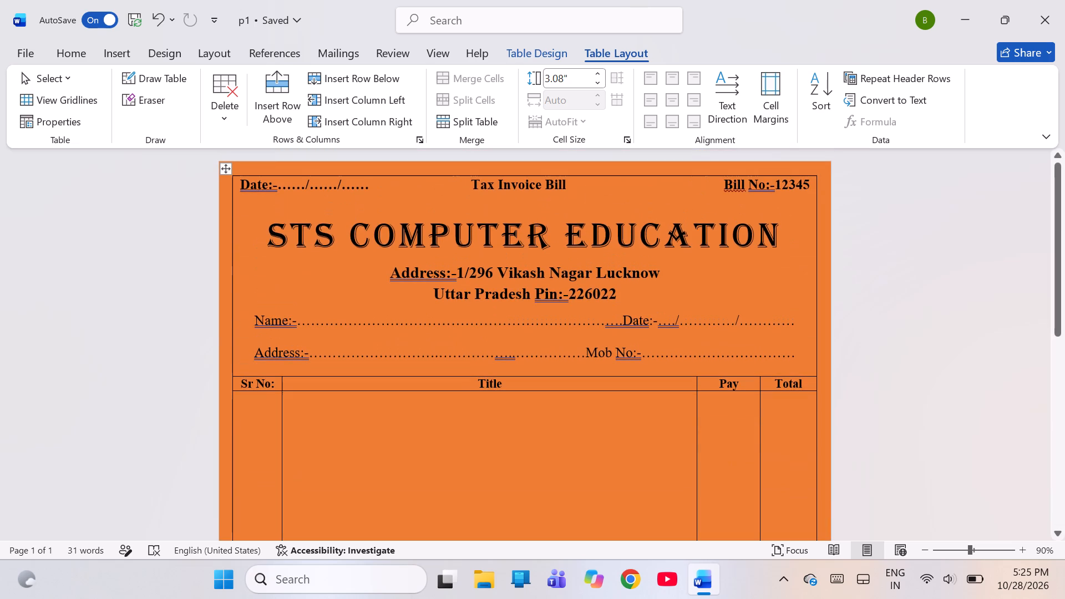
{"action": "scroll", "coordinate": [949, 308], "scroll_direction": "up", "scroll_amount": 1}
{"action": "scroll", "coordinate": [949, 308], "scroll_direction": "down", "scroll_amount": 4}
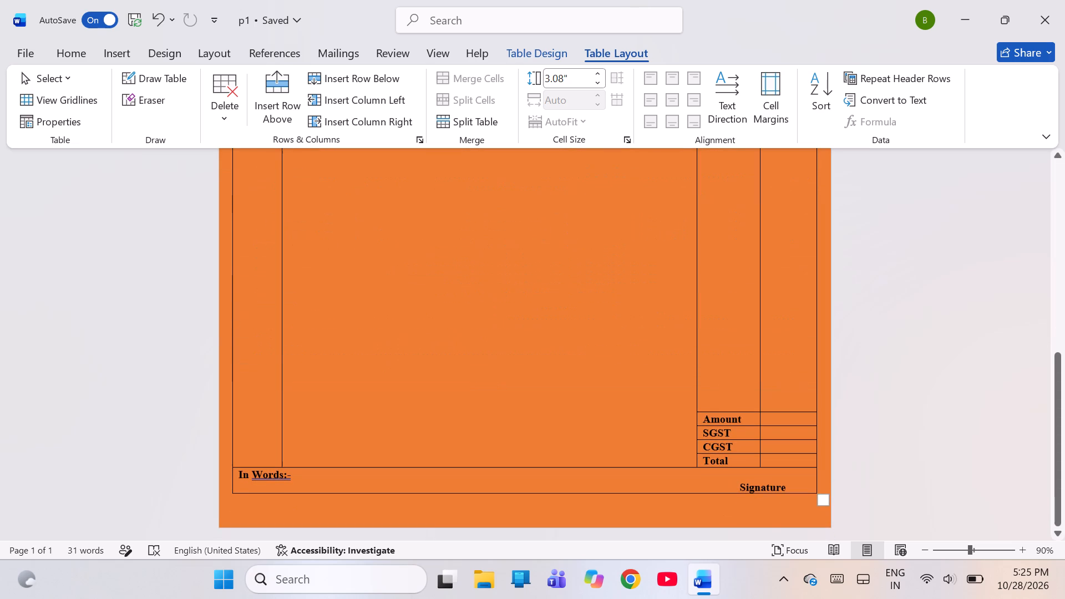
{"action": "scroll", "coordinate": [949, 308], "scroll_direction": "up", "scroll_amount": 1}
{"action": "scroll", "coordinate": [949, 308], "scroll_direction": "down", "scroll_amount": 1}
{"action": "scroll", "coordinate": [949, 308], "scroll_direction": "up", "scroll_amount": 1}
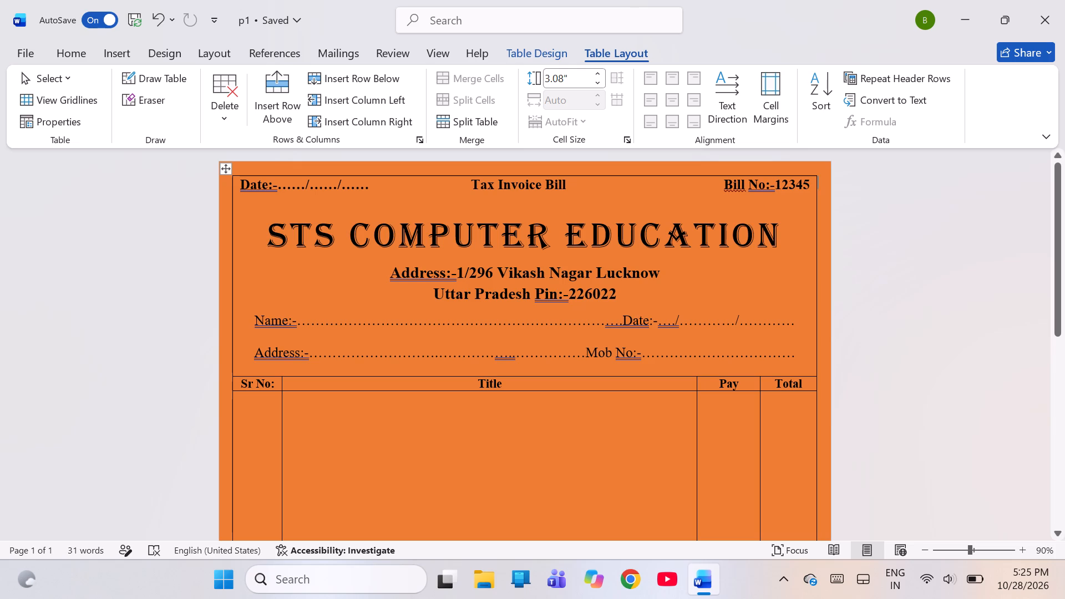
{"action": "scroll", "coordinate": [949, 308], "scroll_direction": "up", "scroll_amount": 1}
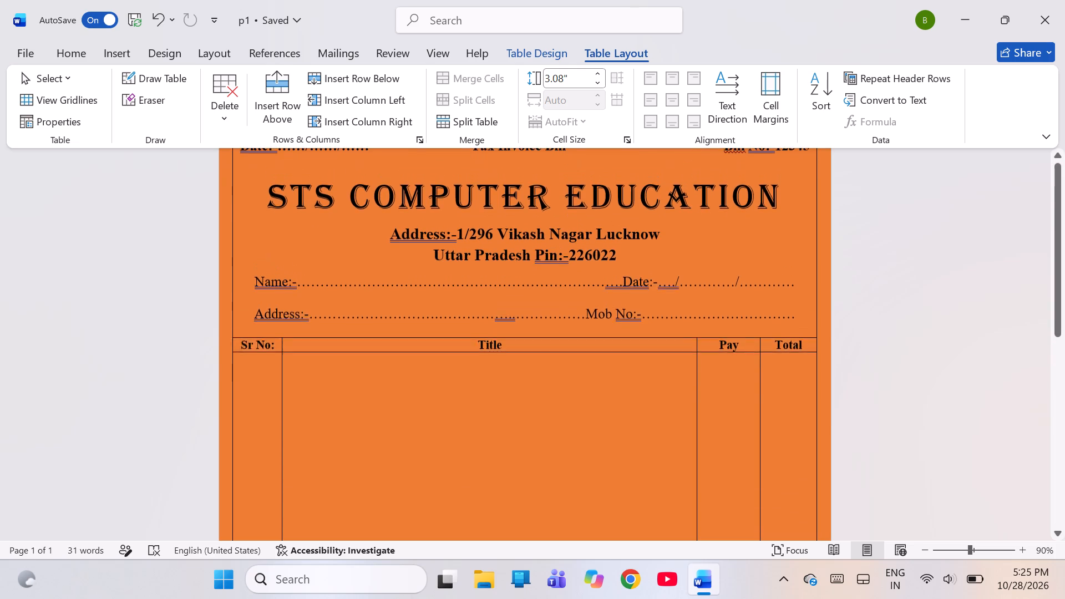
{"action": "scroll", "coordinate": [949, 308], "scroll_direction": "up", "scroll_amount": 1}
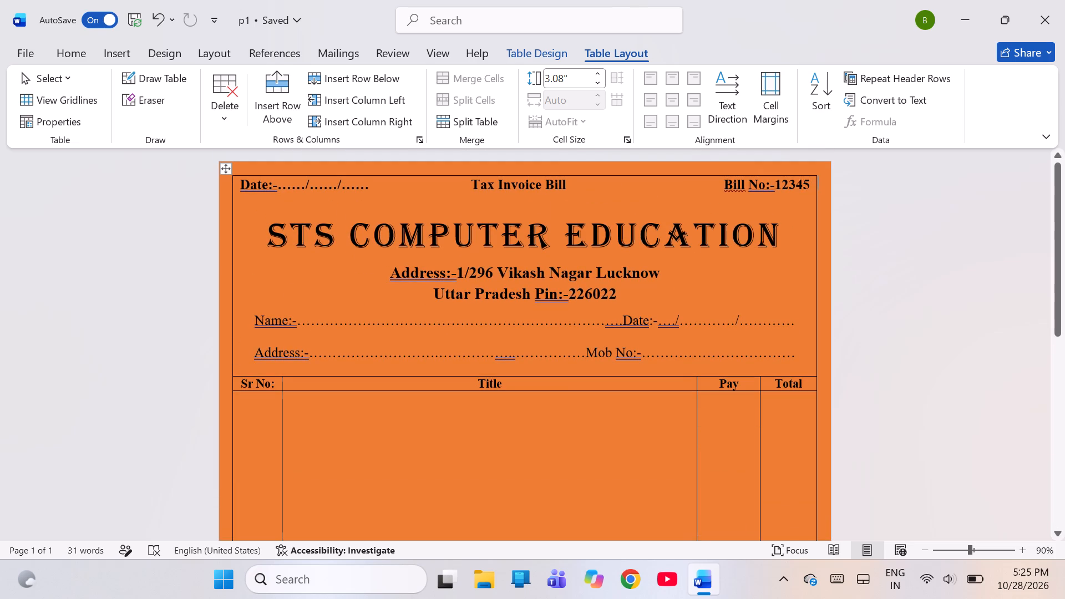
{"action": "scroll", "coordinate": [947, 293], "scroll_direction": "up", "scroll_amount": 1}
{"action": "scroll", "coordinate": [956, 277], "scroll_direction": "down", "scroll_amount": 1}
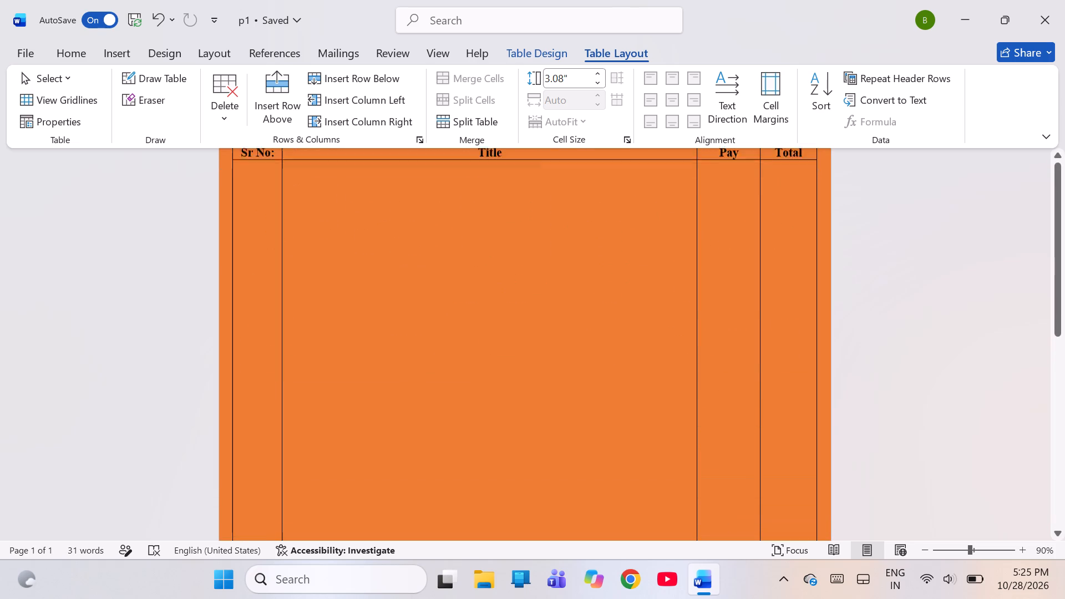
{"action": "scroll", "coordinate": [956, 277], "scroll_direction": "up", "scroll_amount": 1}
{"action": "scroll", "coordinate": [956, 277], "scroll_direction": "down", "scroll_amount": 1}
{"action": "scroll", "coordinate": [956, 277], "scroll_direction": "up", "scroll_amount": 1, "text": "ctrl"}
{"action": "scroll", "coordinate": [956, 277], "scroll_direction": "down", "scroll_amount": 1}
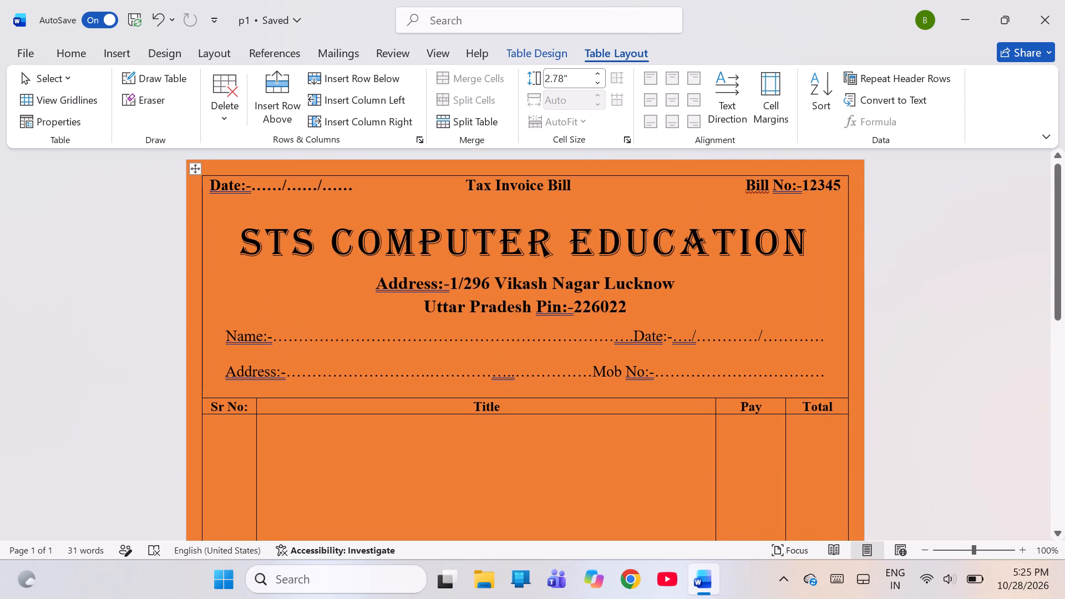
{"action": "scroll", "coordinate": [971, 285], "scroll_direction": "down", "scroll_amount": 3}
{"action": "scroll", "coordinate": [971, 285], "scroll_direction": "up", "scroll_amount": 1, "text": "ctrl"}
{"action": "scroll", "coordinate": [971, 285], "scroll_direction": "down", "scroll_amount": 1, "text": "ctrl"}
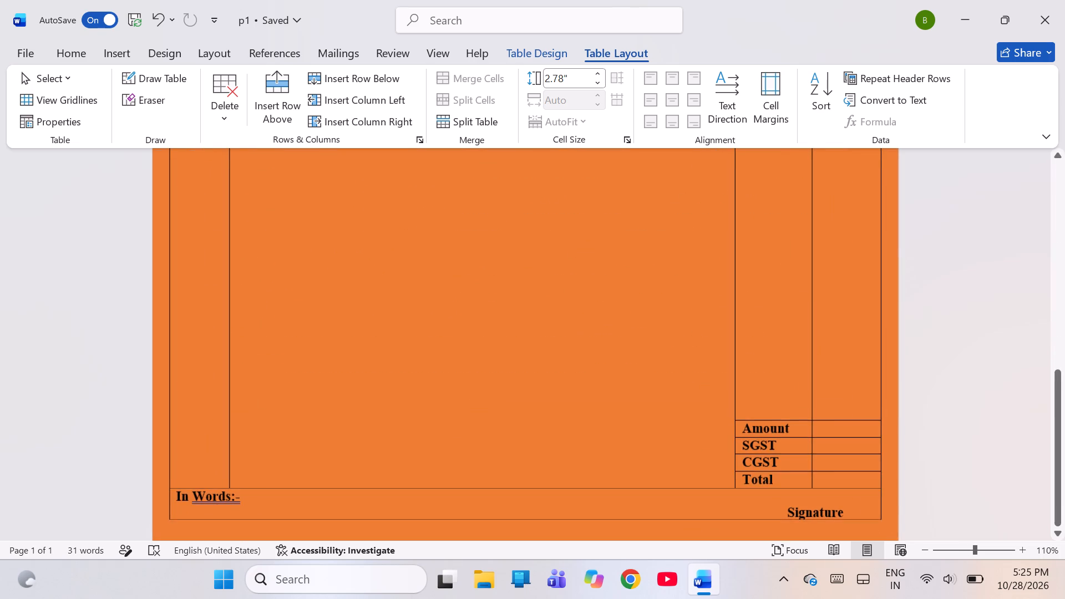
Examine the bill's overall one-page layout, including the heading, item columns, tax totals and Signature row.
{"action": "left_click", "coordinate": [971, 285]}
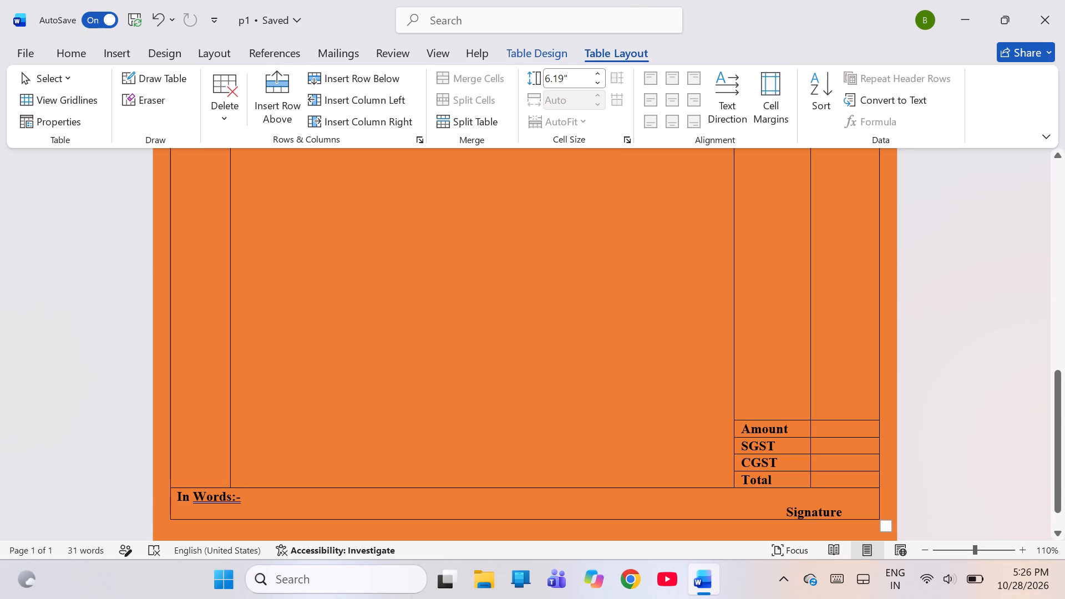
{"action": "scroll", "coordinate": [935, 250], "scroll_direction": "down", "scroll_amount": 7, "text": "ctrl"}
{"action": "scroll", "coordinate": [935, 250], "scroll_direction": "up", "scroll_amount": 1, "text": "ctrl"}
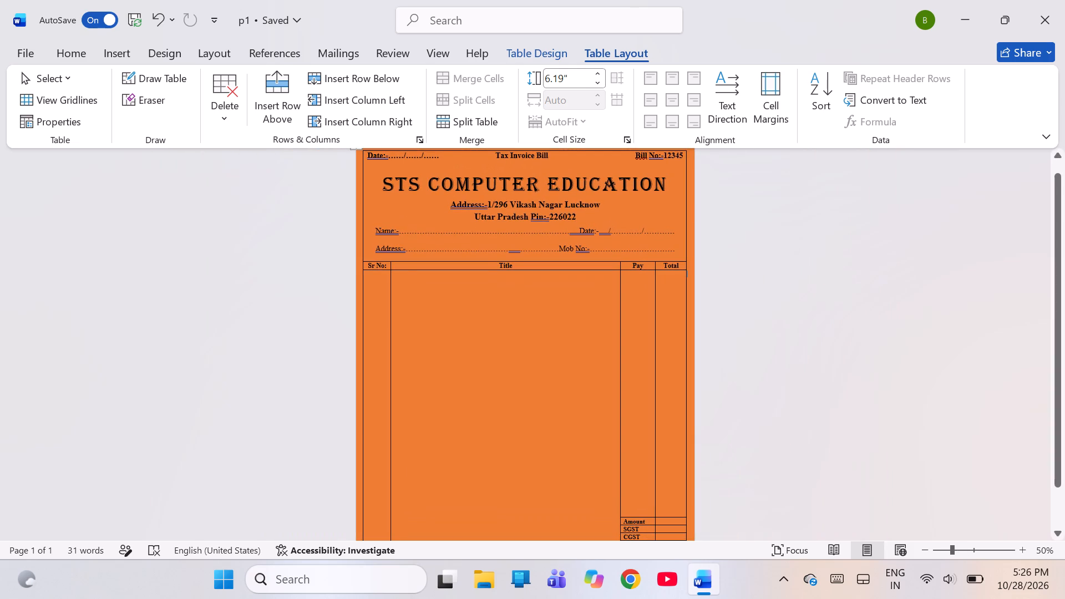
{"action": "scroll", "coordinate": [935, 250], "scroll_direction": "down", "scroll_amount": 2, "text": "ctrl"}
{"action": "scroll", "coordinate": [935, 250], "scroll_direction": "up", "scroll_amount": 1, "text": "ctrl"}
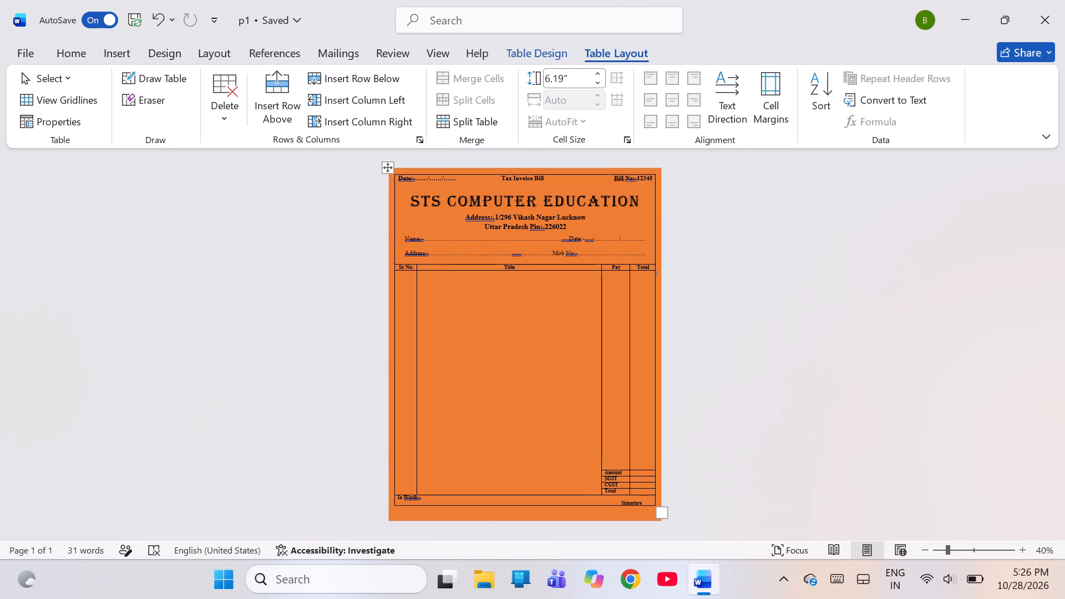
{"action": "scroll", "coordinate": [865, 290], "scroll_direction": "left", "scroll_amount": 2}
{"action": "scroll", "coordinate": [865, 290], "scroll_direction": "up", "scroll_amount": 2, "text": "ctrl"}
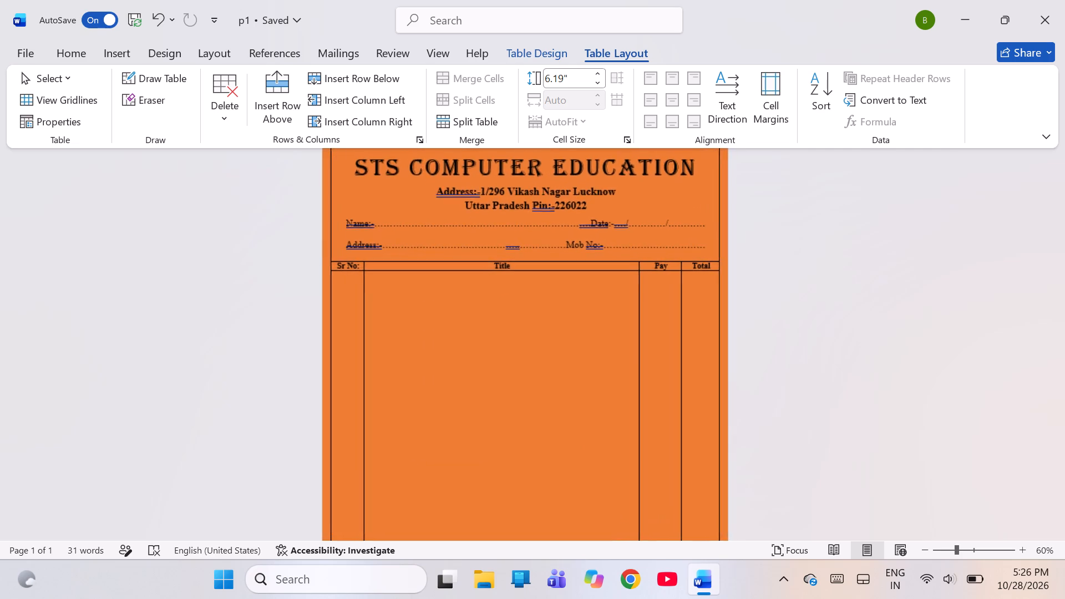
{"action": "scroll", "coordinate": [865, 290], "scroll_direction": "up", "scroll_amount": 1, "text": "ctrl"}
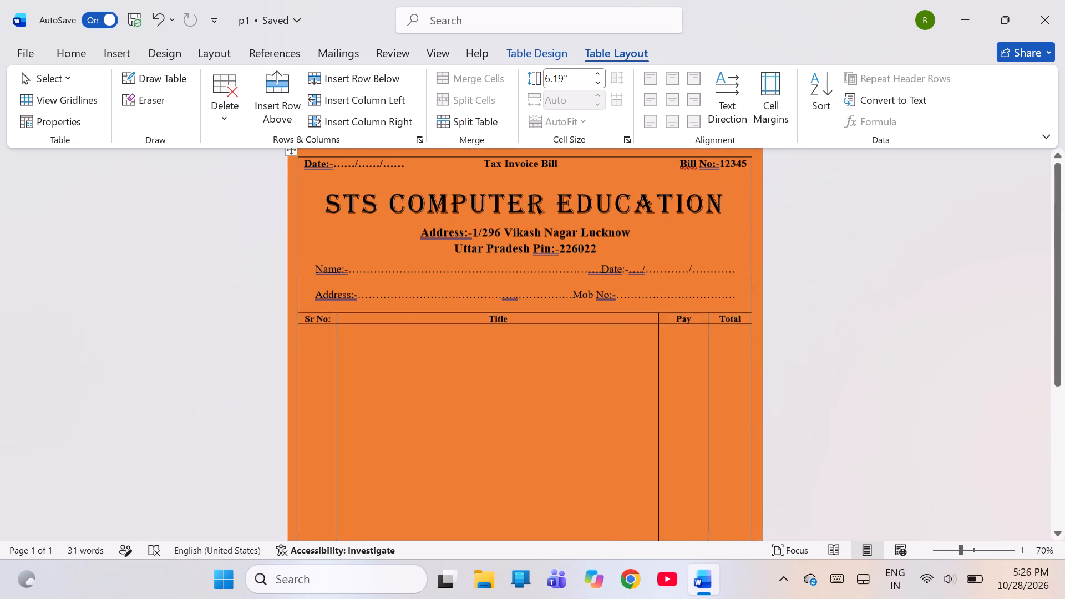
{"action": "scroll", "coordinate": [865, 290], "scroll_direction": "down", "scroll_amount": 1}
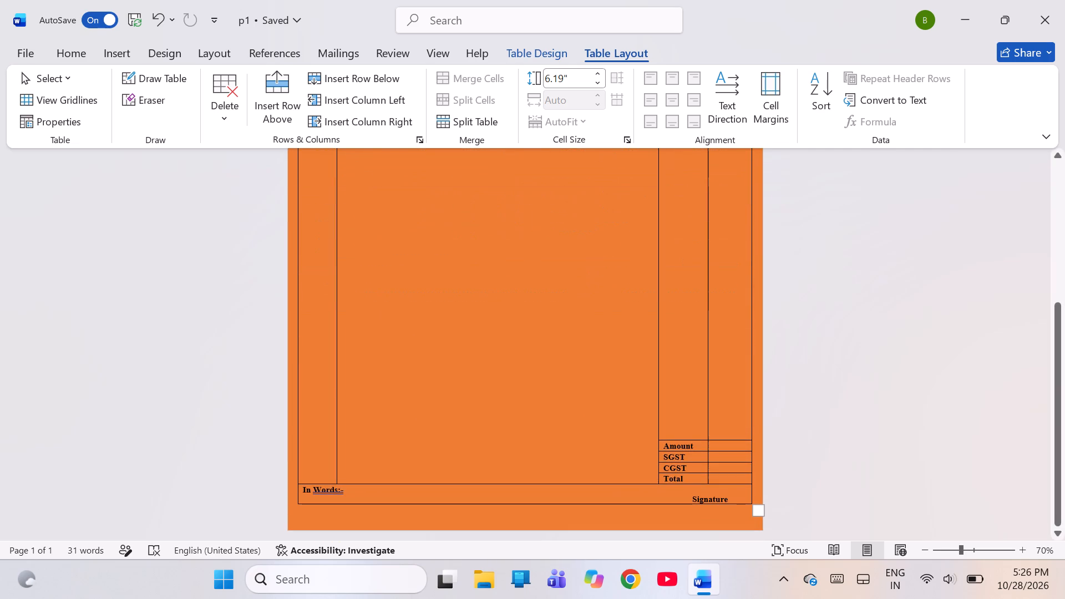
{"action": "scroll", "coordinate": [865, 290], "scroll_direction": "up", "scroll_amount": 1}
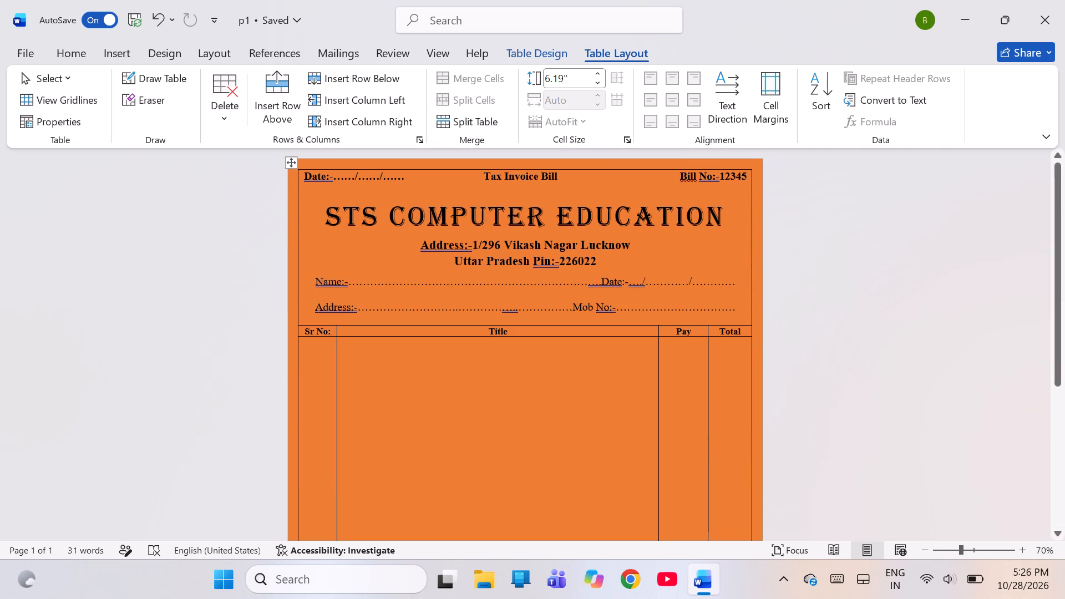
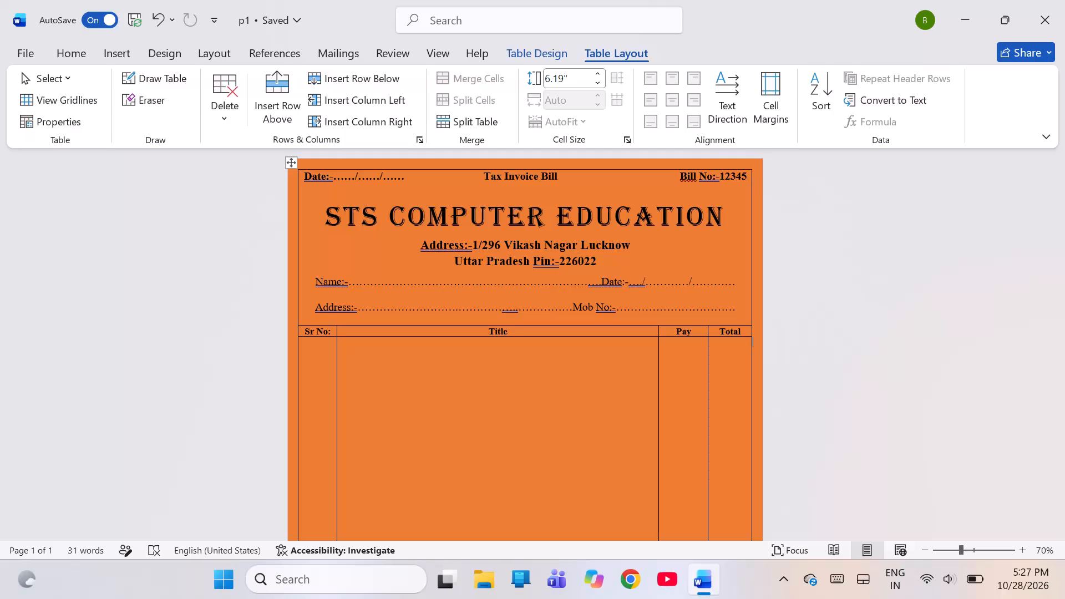
Check the finished bill from the STS Computer Education heading and customer blanks through the item columns to the tax totals and Signature row.
{"action": "scroll", "coordinate": [865, 290], "scroll_direction": "down", "scroll_amount": 1}
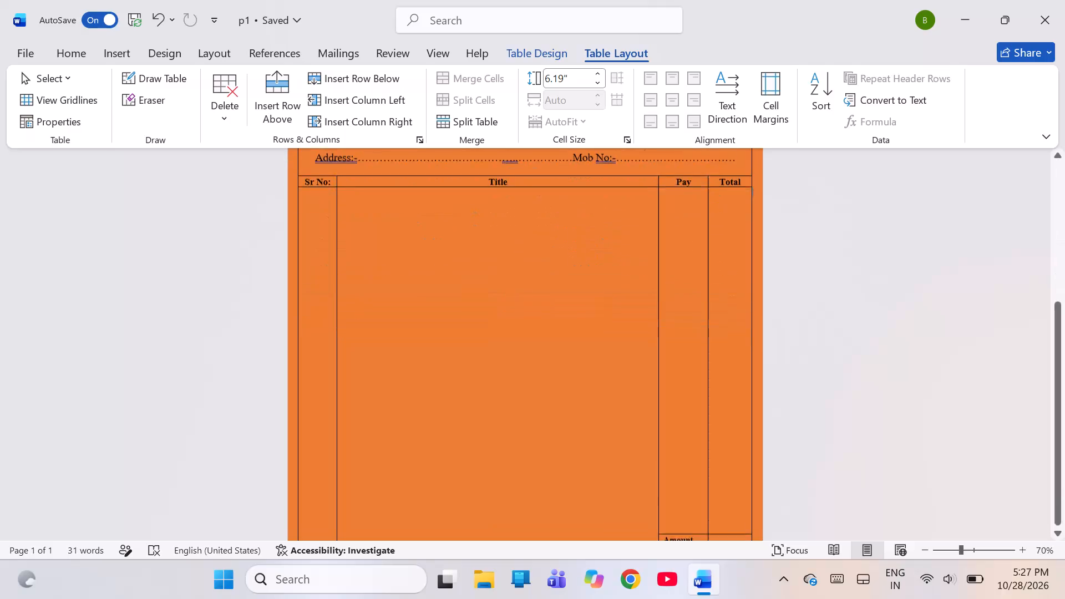
{"action": "scroll", "coordinate": [865, 290], "scroll_direction": "down", "scroll_amount": 2}
{"action": "scroll", "coordinate": [865, 290], "scroll_direction": "up", "scroll_amount": 1, "text": "ctrl"}
{"action": "scroll", "coordinate": [865, 290], "scroll_direction": "down", "scroll_amount": 1, "text": "ctrl"}
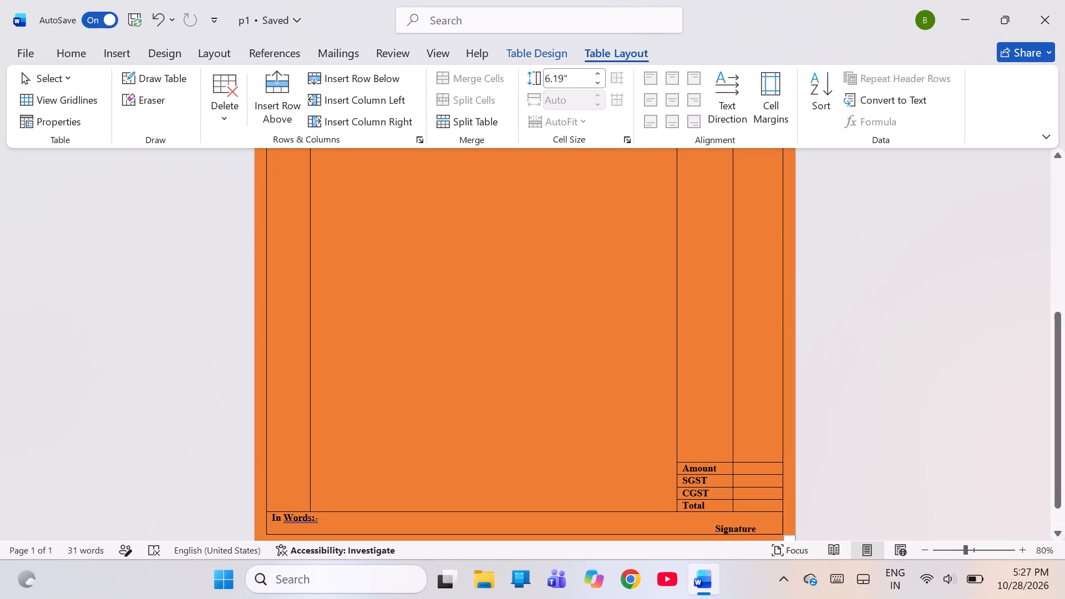
{"action": "scroll", "coordinate": [895, 250], "scroll_direction": "down", "scroll_amount": 2, "text": "ctrl"}
{"action": "scroll", "coordinate": [895, 250], "scroll_direction": "right", "scroll_amount": 1}
{"action": "scroll", "coordinate": [895, 250], "scroll_direction": "up", "scroll_amount": 3}
{"action": "scroll", "coordinate": [895, 250], "scroll_direction": "down", "scroll_amount": 3}
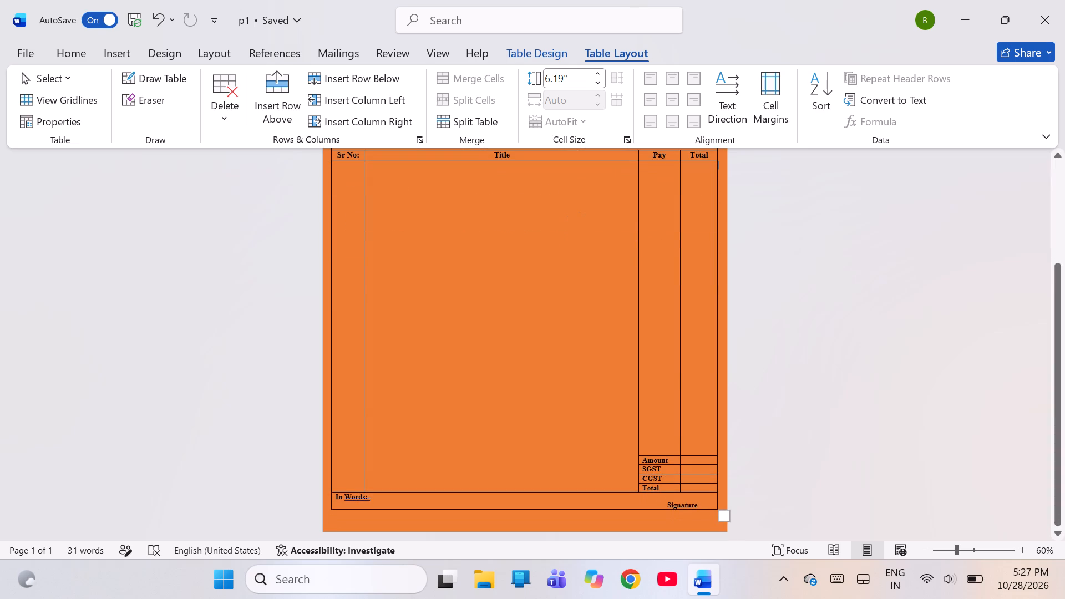
{"action": "scroll", "coordinate": [895, 250], "scroll_direction": "up", "scroll_amount": 3}
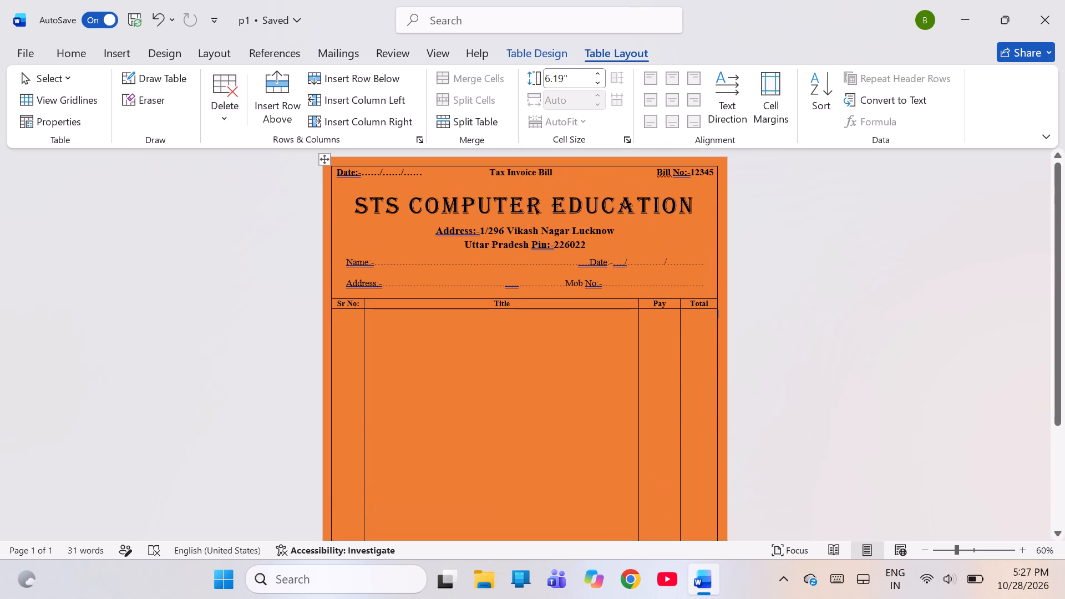
{"action": "scroll", "coordinate": [895, 250], "scroll_direction": "down", "scroll_amount": 1}
{"action": "scroll", "coordinate": [895, 250], "scroll_direction": "up", "scroll_amount": 1, "text": "ctrl"}
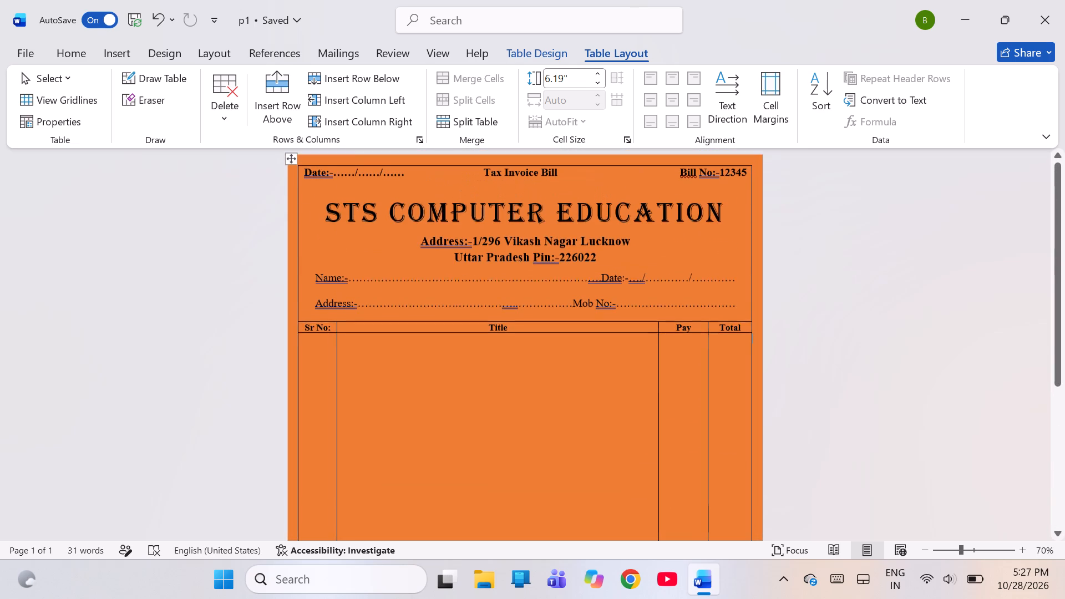
{"action": "scroll", "coordinate": [912, 298], "scroll_direction": "up", "scroll_amount": 2}
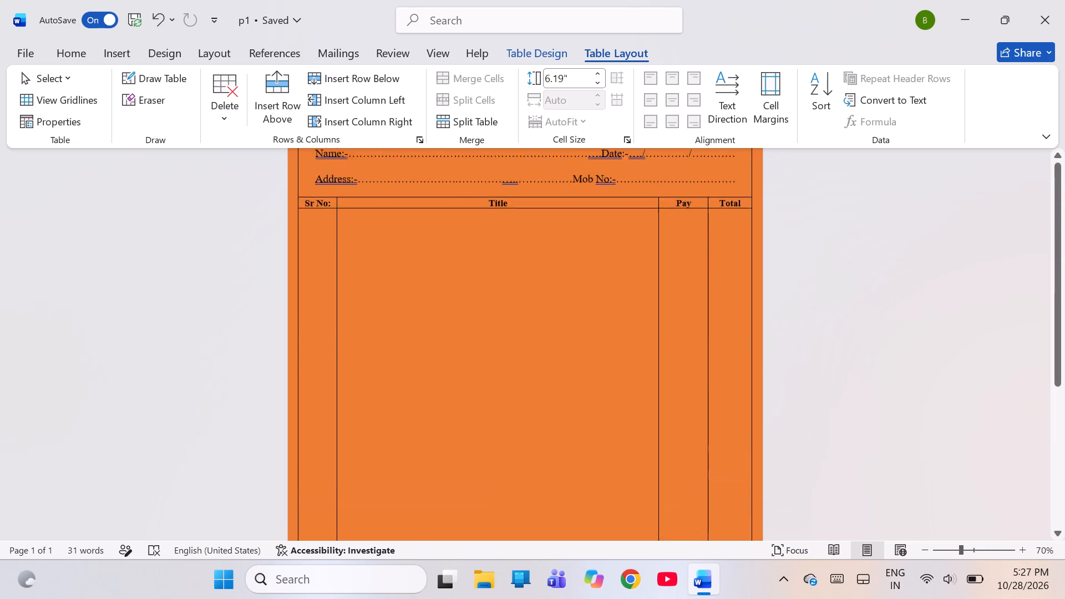
{"action": "scroll", "coordinate": [912, 298], "scroll_direction": "up", "scroll_amount": 1}
{"action": "scroll", "coordinate": [912, 298], "scroll_direction": "down", "scroll_amount": 2}
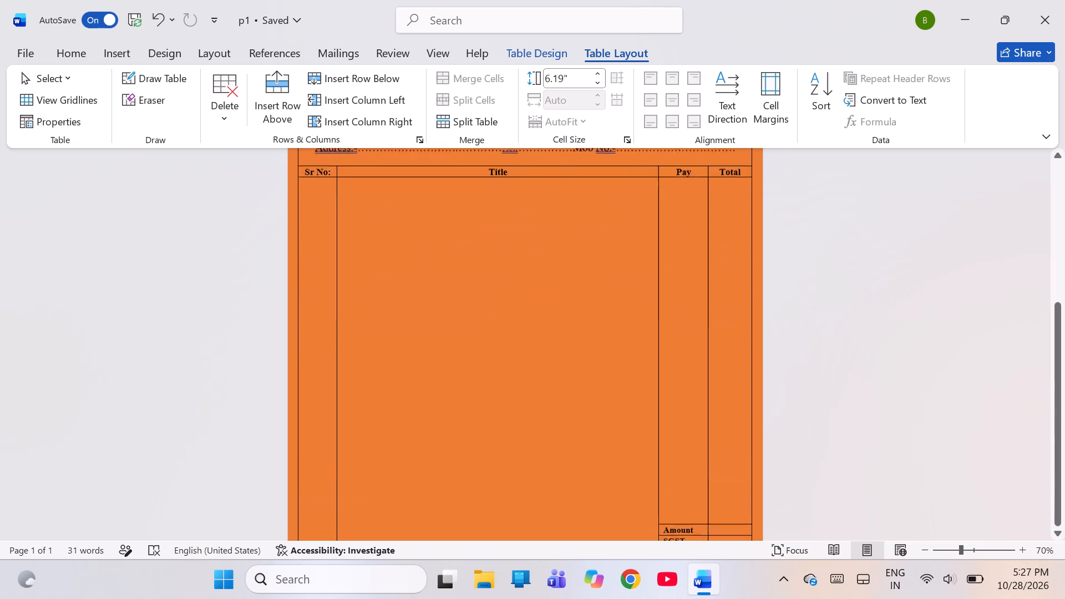
{"action": "scroll", "coordinate": [912, 298], "scroll_direction": "down", "scroll_amount": 2}
{"action": "scroll", "coordinate": [912, 298], "scroll_direction": "up", "scroll_amount": 4}
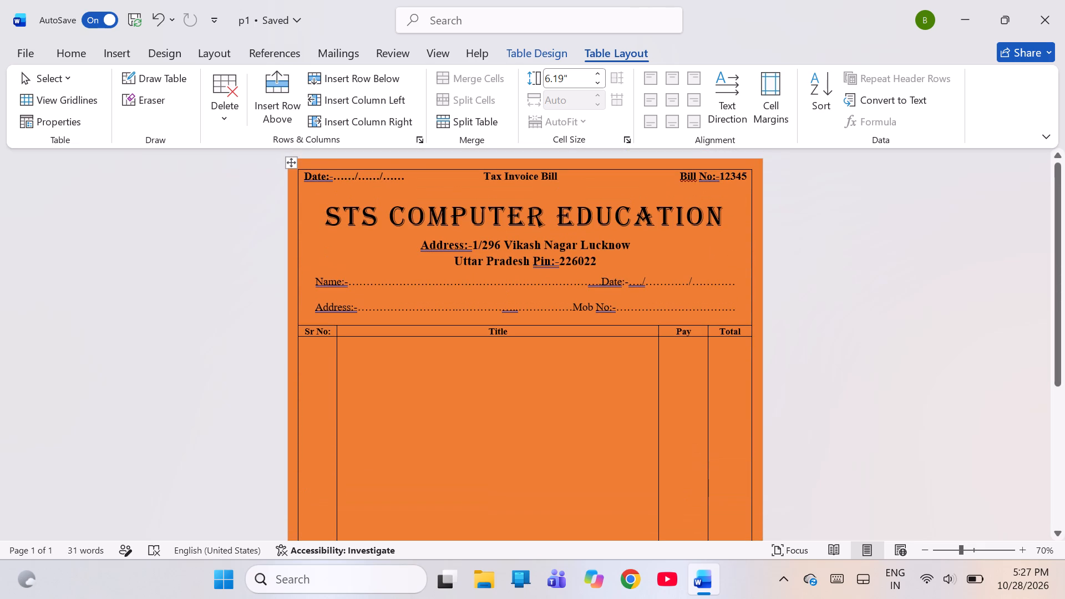
{"action": "scroll", "coordinate": [912, 298], "scroll_direction": "up", "scroll_amount": 1}
{"action": "scroll", "coordinate": [912, 298], "scroll_direction": "down", "scroll_amount": 2}
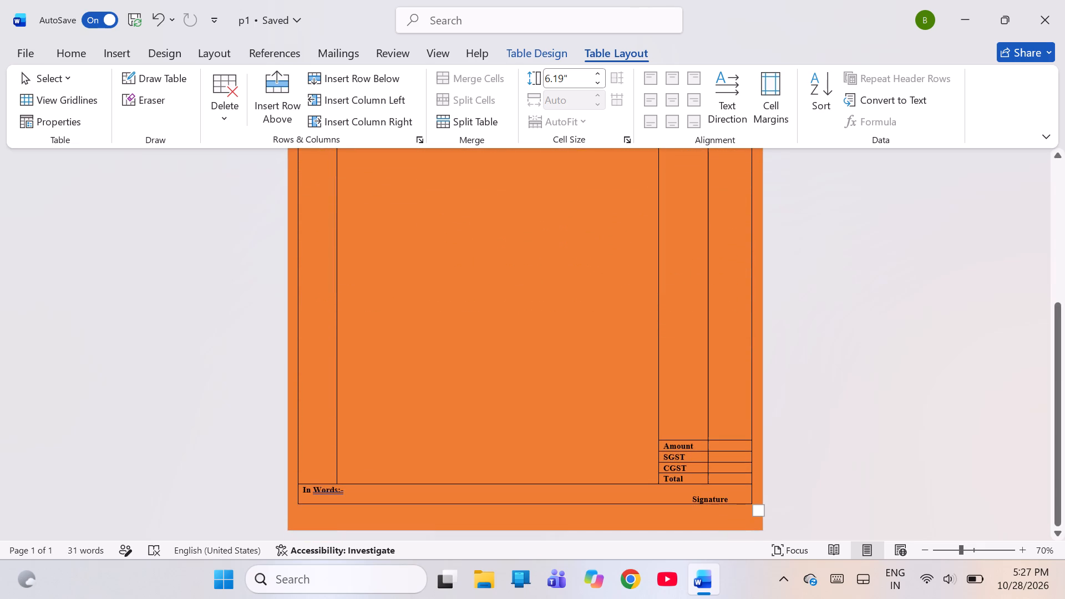
{"action": "scroll", "coordinate": [912, 298], "scroll_direction": "up", "scroll_amount": 7}
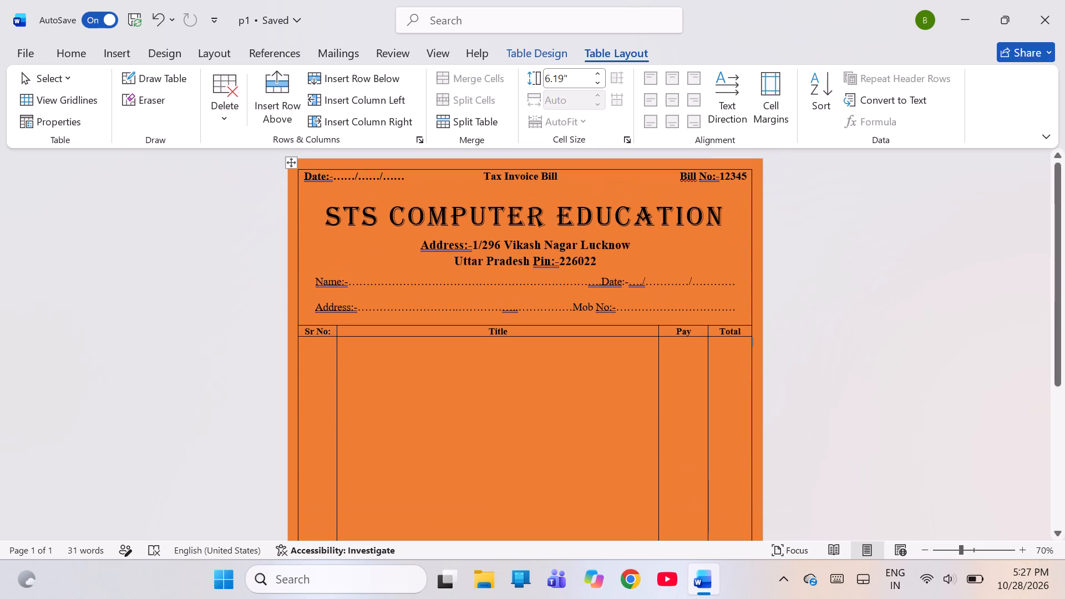
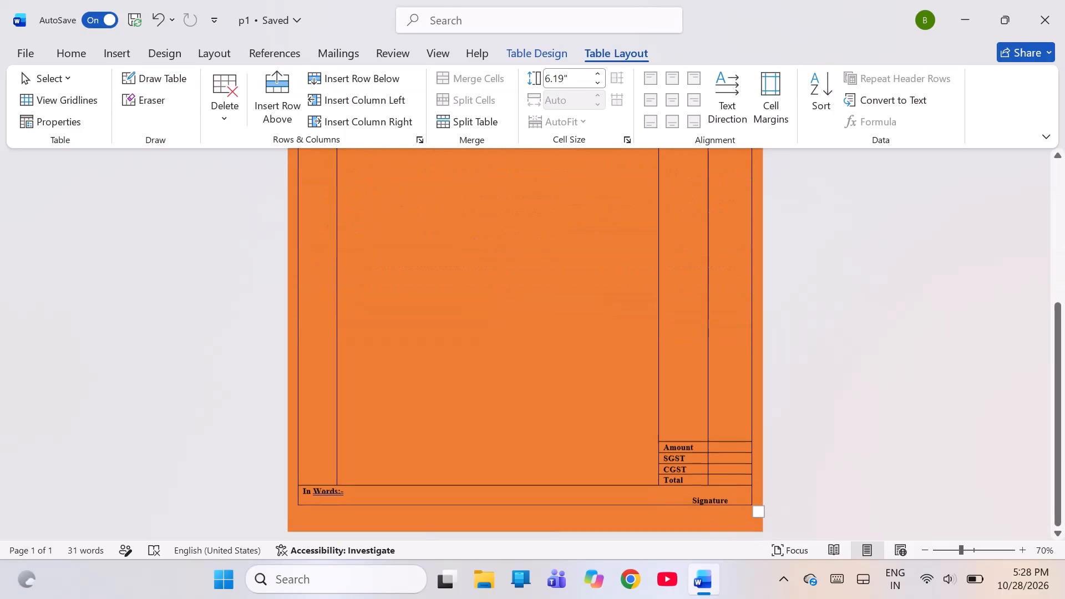
Review the whole tax invoice bill again, from the Date and Bill No line to the Amount, SGST, CGST, Total and In Words rows.
{"action": "scroll", "coordinate": [912, 298], "scroll_direction": "down", "scroll_amount": 2}
{"action": "scroll", "coordinate": [912, 298], "scroll_direction": "up", "scroll_amount": 3}
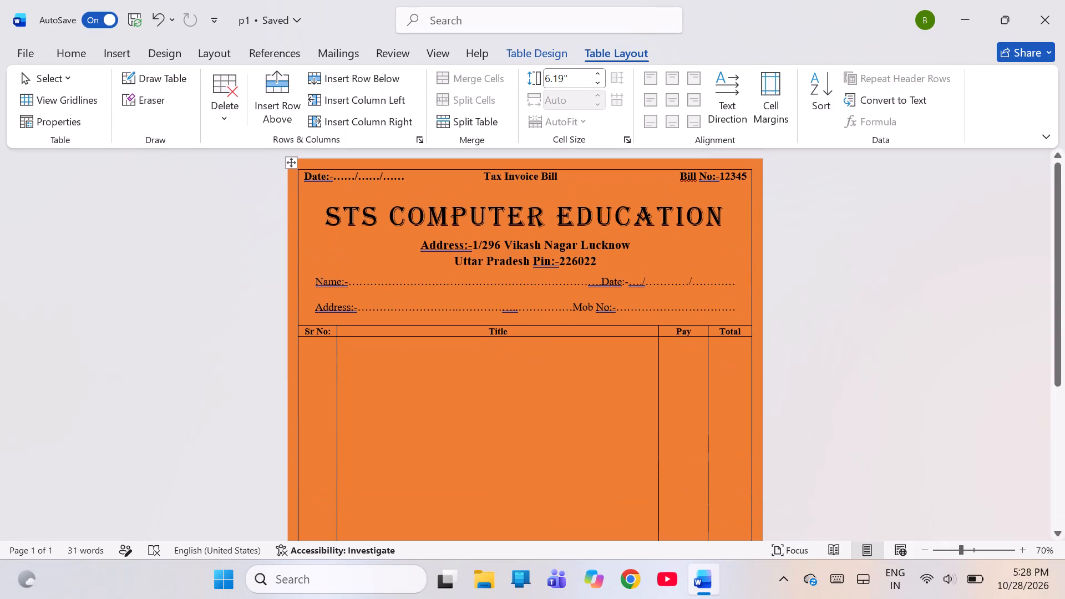
{"action": "scroll", "coordinate": [912, 298], "scroll_direction": "down", "scroll_amount": 1}
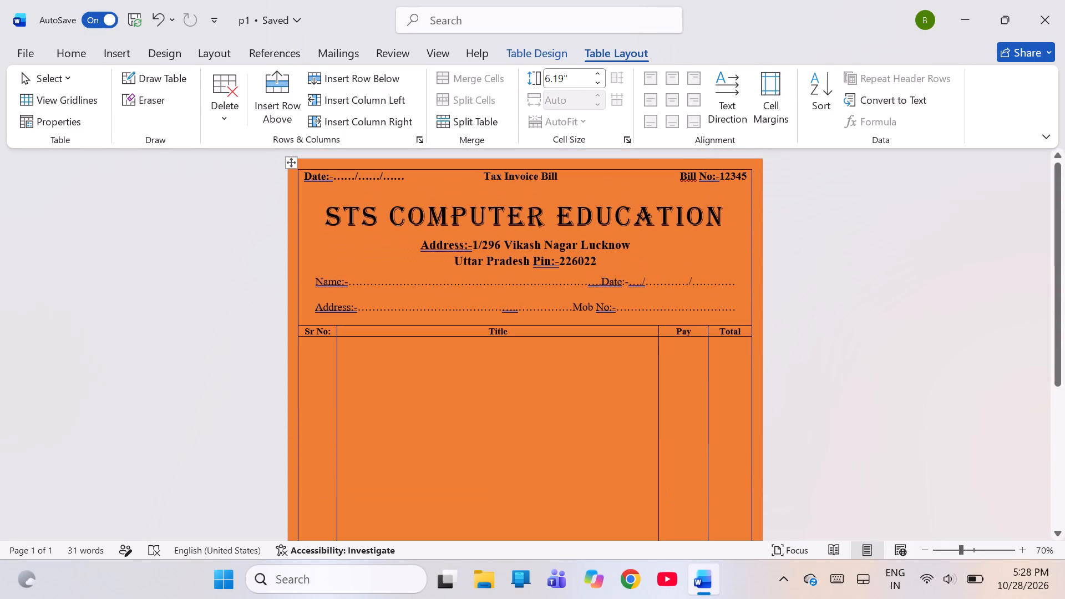
{"action": "scroll", "coordinate": [912, 298], "scroll_direction": "down", "scroll_amount": 3}
{"action": "scroll", "coordinate": [912, 298], "scroll_direction": "up", "scroll_amount": 2}
{"action": "scroll", "coordinate": [912, 298], "scroll_direction": "down", "scroll_amount": 1}
{"action": "scroll", "coordinate": [912, 298], "scroll_direction": "up", "scroll_amount": 3}
{"action": "scroll", "coordinate": [912, 298], "scroll_direction": "down", "scroll_amount": 2}
{"action": "scroll", "coordinate": [912, 298], "scroll_direction": "up", "scroll_amount": 2}
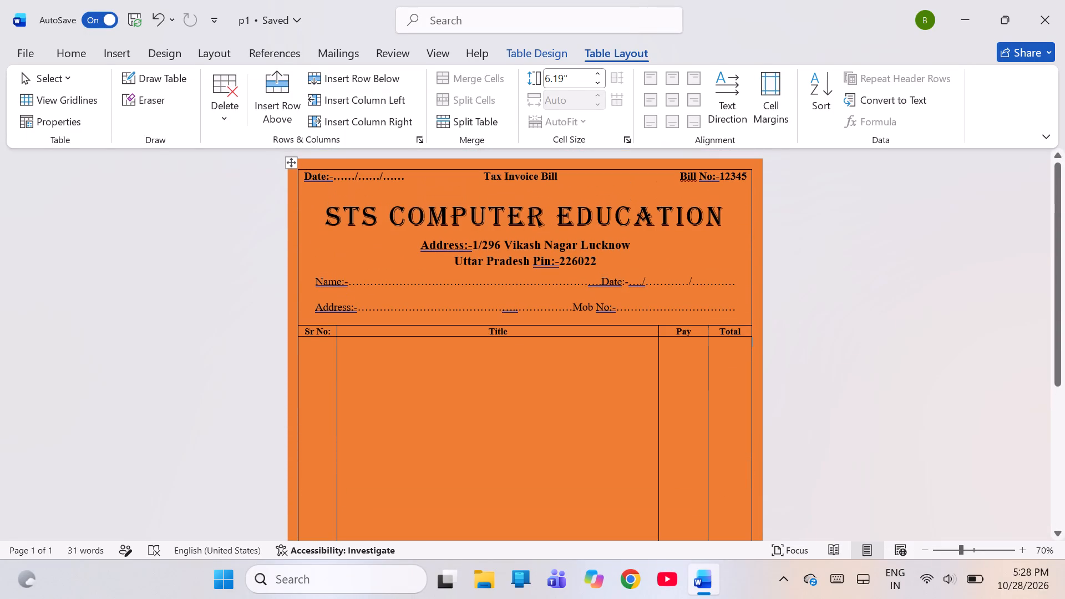
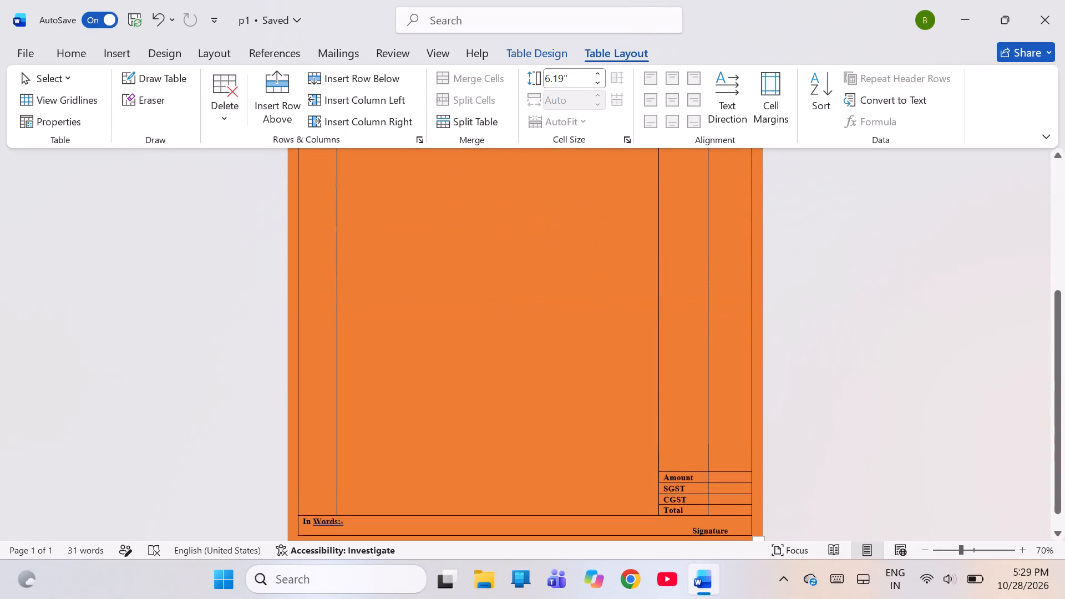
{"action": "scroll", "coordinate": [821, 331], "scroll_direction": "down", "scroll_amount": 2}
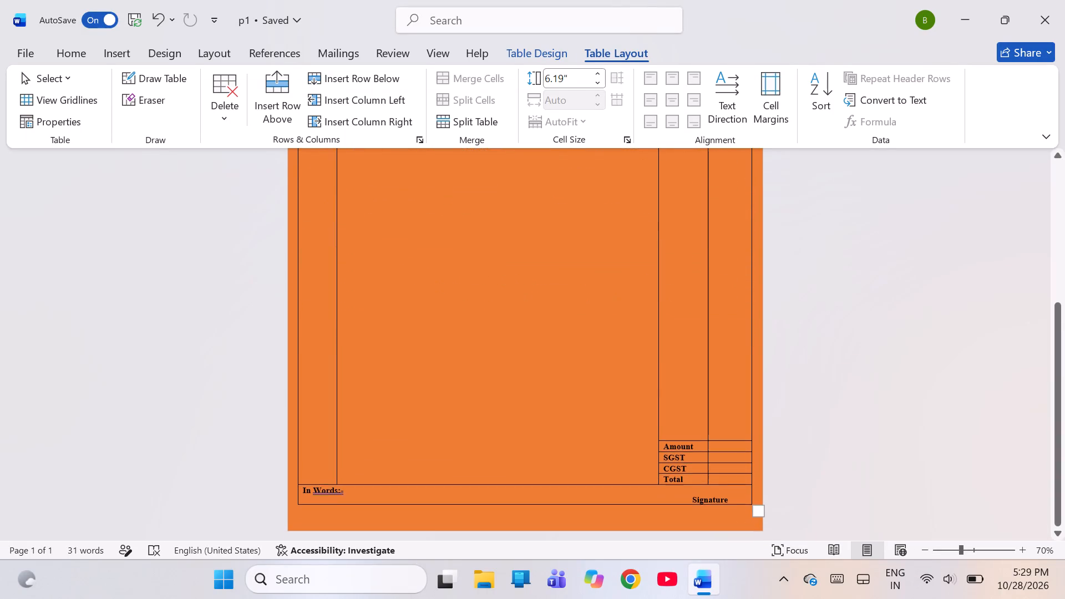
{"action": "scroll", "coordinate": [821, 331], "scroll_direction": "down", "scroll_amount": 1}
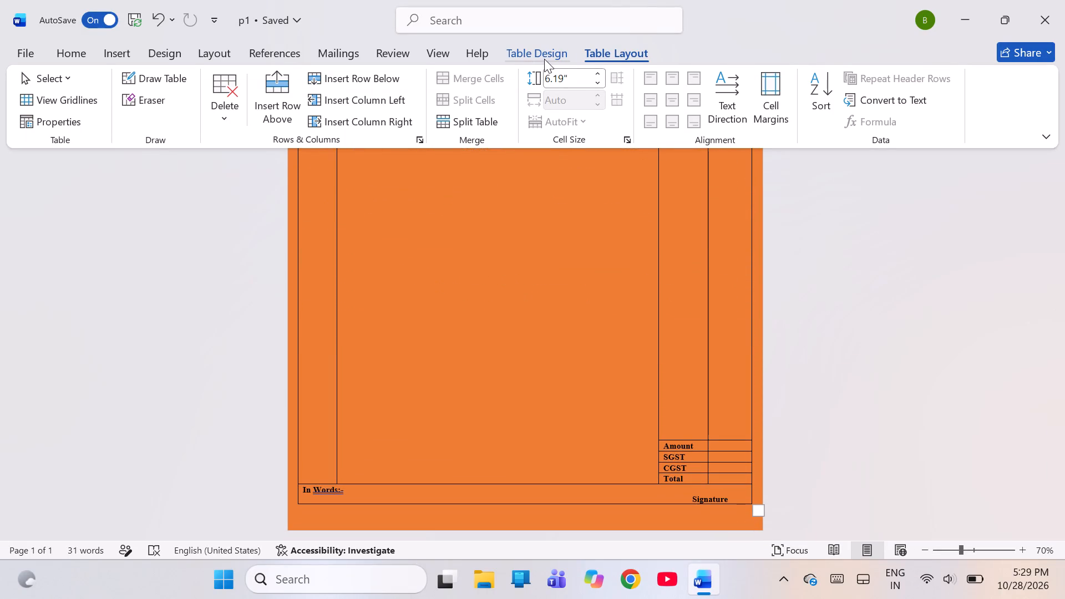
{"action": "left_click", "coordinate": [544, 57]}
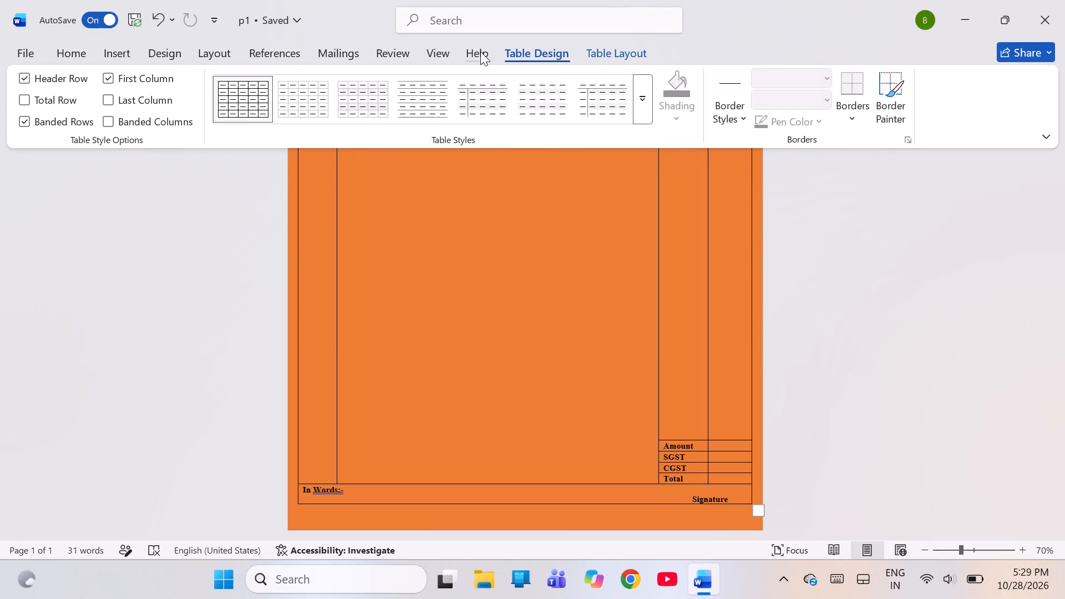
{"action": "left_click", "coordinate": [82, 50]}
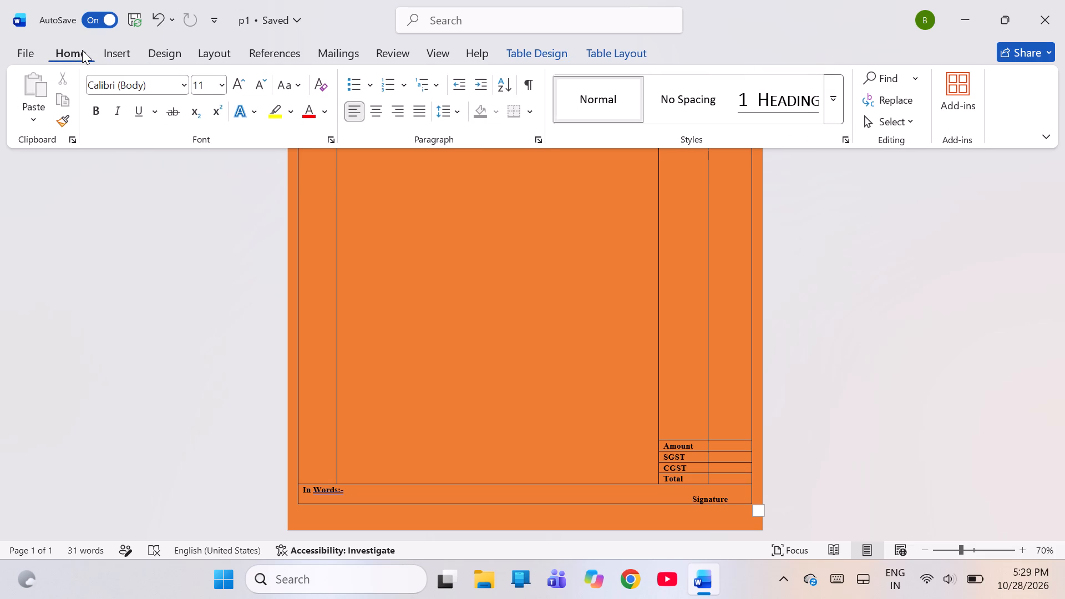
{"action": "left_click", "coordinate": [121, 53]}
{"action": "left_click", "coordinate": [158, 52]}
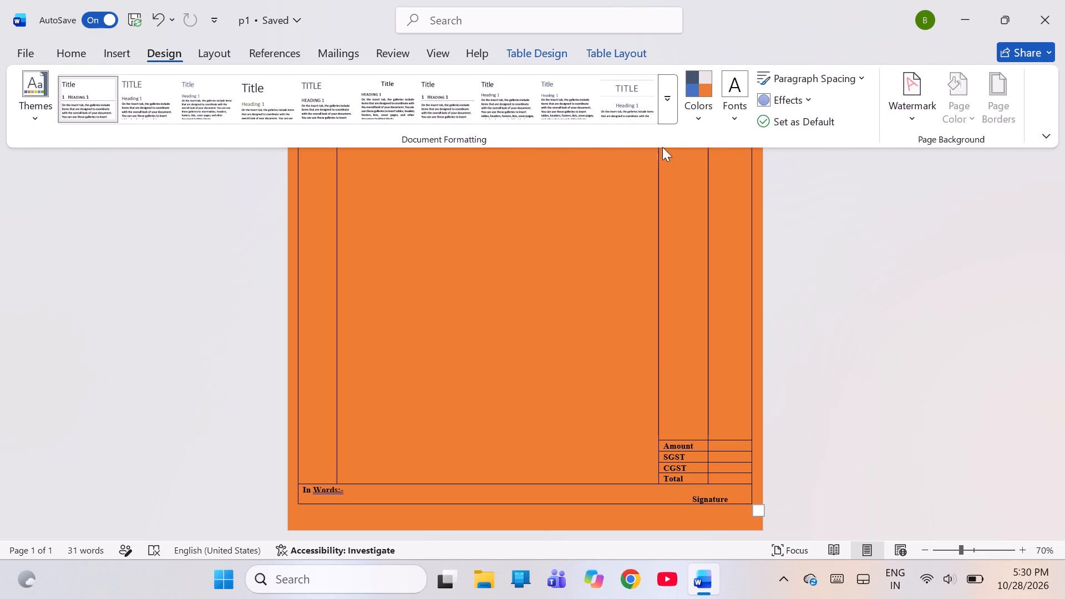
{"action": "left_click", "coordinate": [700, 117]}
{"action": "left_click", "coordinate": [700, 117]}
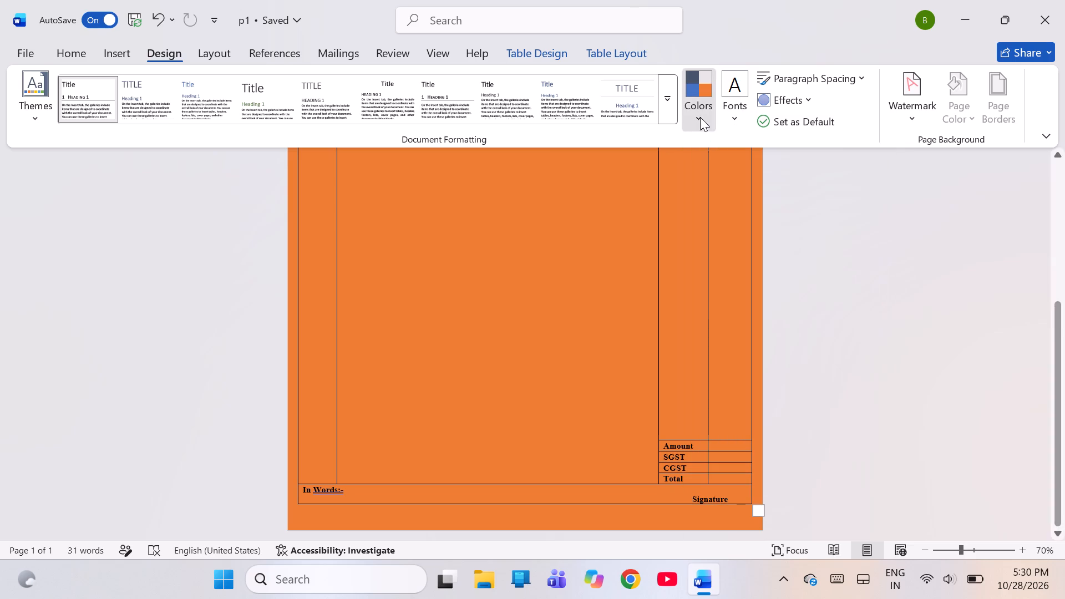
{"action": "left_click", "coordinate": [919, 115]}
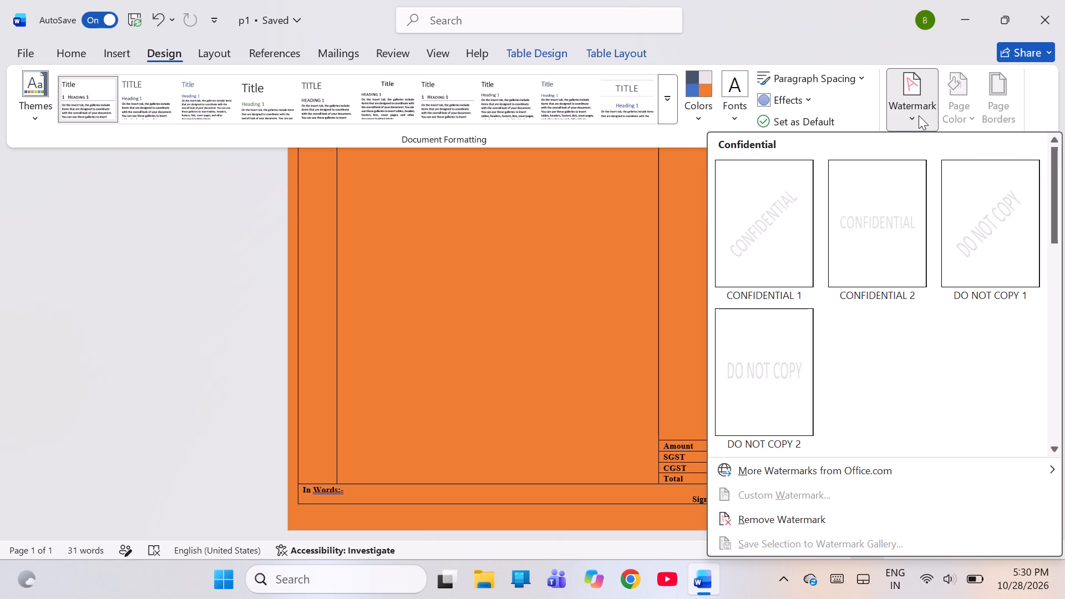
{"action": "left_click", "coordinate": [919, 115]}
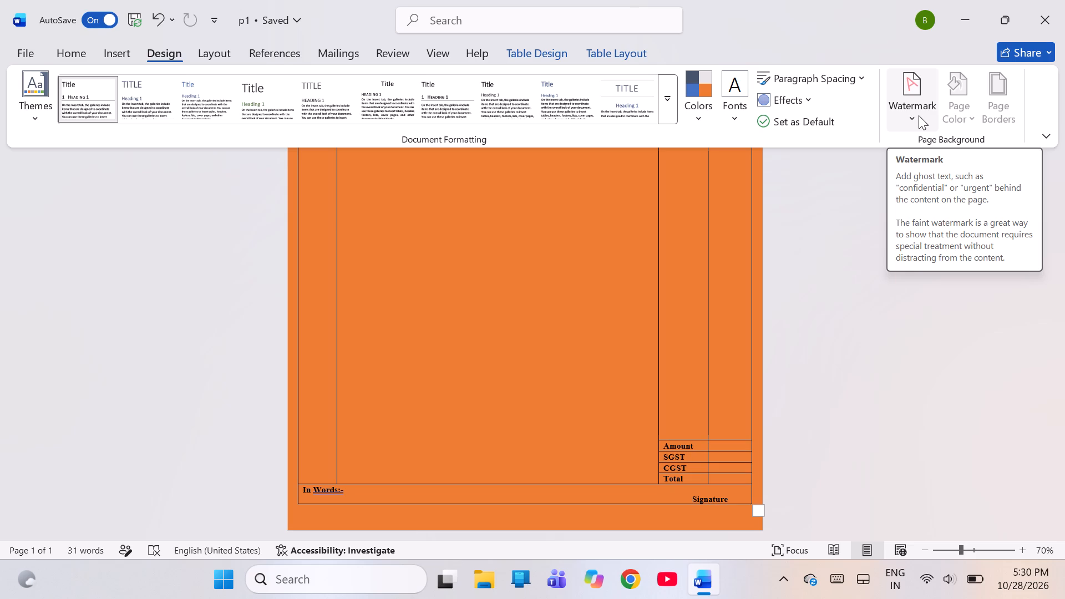
Review the whole tax invoice bill from the Date and Bill No line to the In Words and Signature row.
{"action": "scroll", "coordinate": [919, 115], "scroll_direction": "right", "scroll_amount": 2}
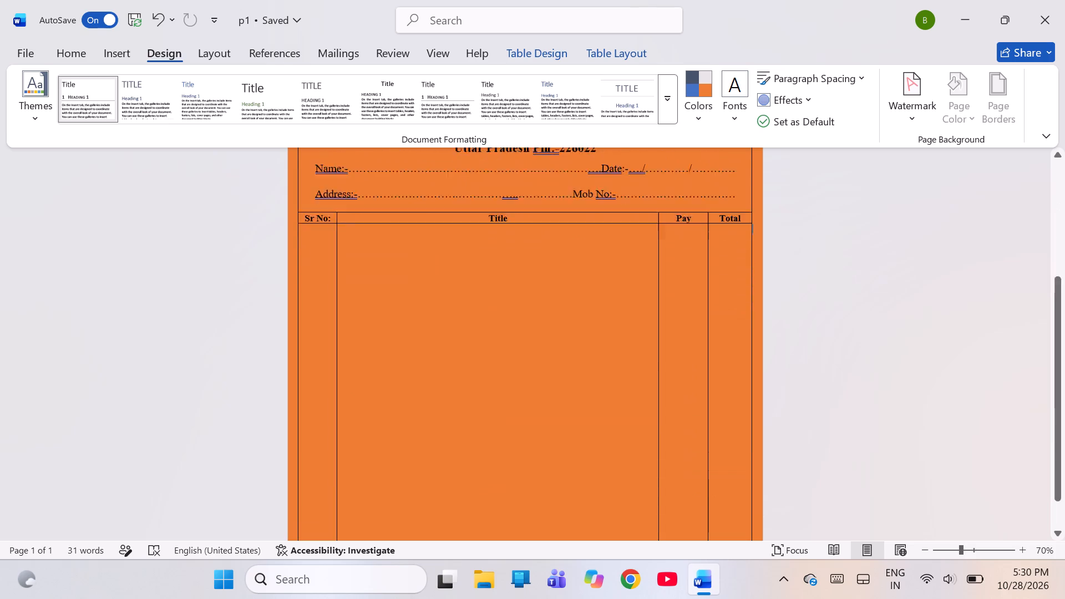
{"action": "scroll", "coordinate": [861, 255], "scroll_direction": "down", "scroll_amount": 1}
{"action": "scroll", "coordinate": [861, 255], "scroll_direction": "up", "scroll_amount": 2}
{"action": "scroll", "coordinate": [861, 255], "scroll_direction": "down", "scroll_amount": 1}
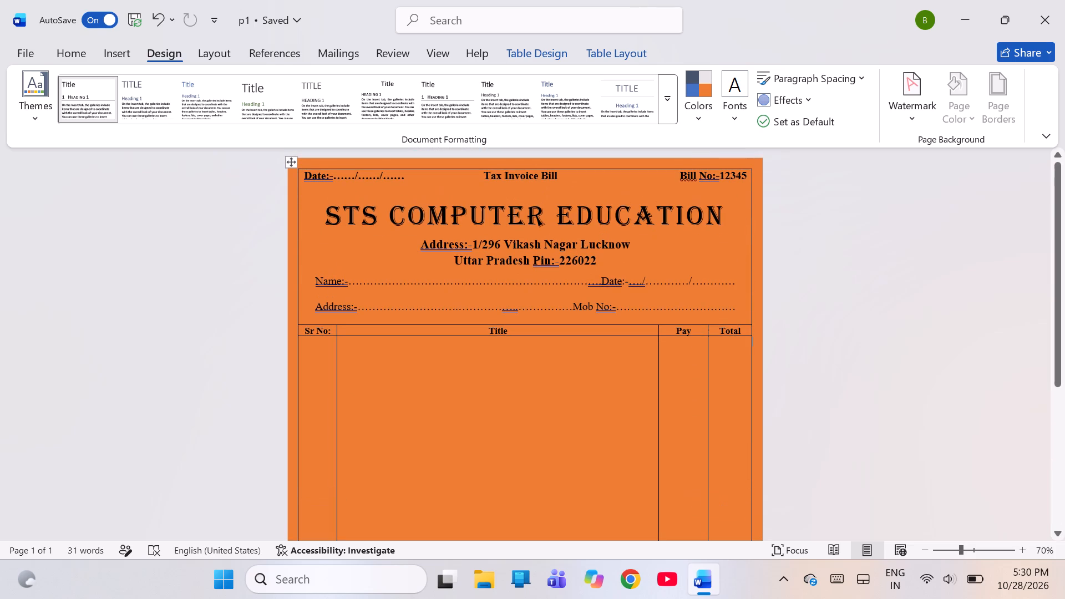
{"action": "scroll", "coordinate": [861, 255], "scroll_direction": "down", "scroll_amount": 1}
{"action": "scroll", "coordinate": [888, 298], "scroll_direction": "down", "scroll_amount": 1}
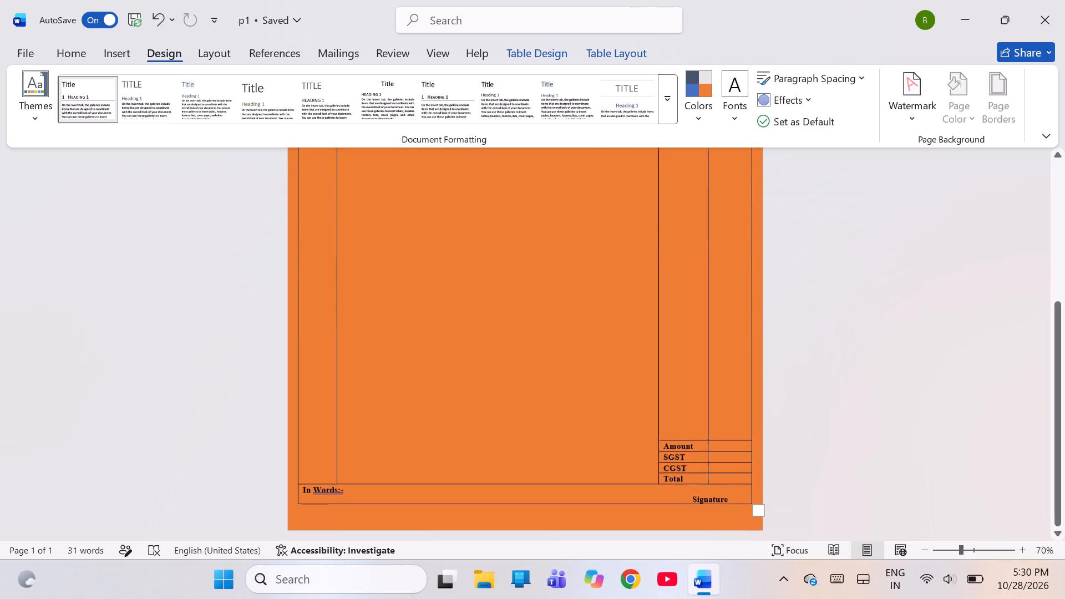
{"action": "scroll", "coordinate": [888, 298], "scroll_direction": "down", "scroll_amount": 1}
{"action": "scroll", "coordinate": [888, 298], "scroll_direction": "up", "scroll_amount": 2}
{"action": "scroll", "coordinate": [888, 298], "scroll_direction": "down", "scroll_amount": 2}
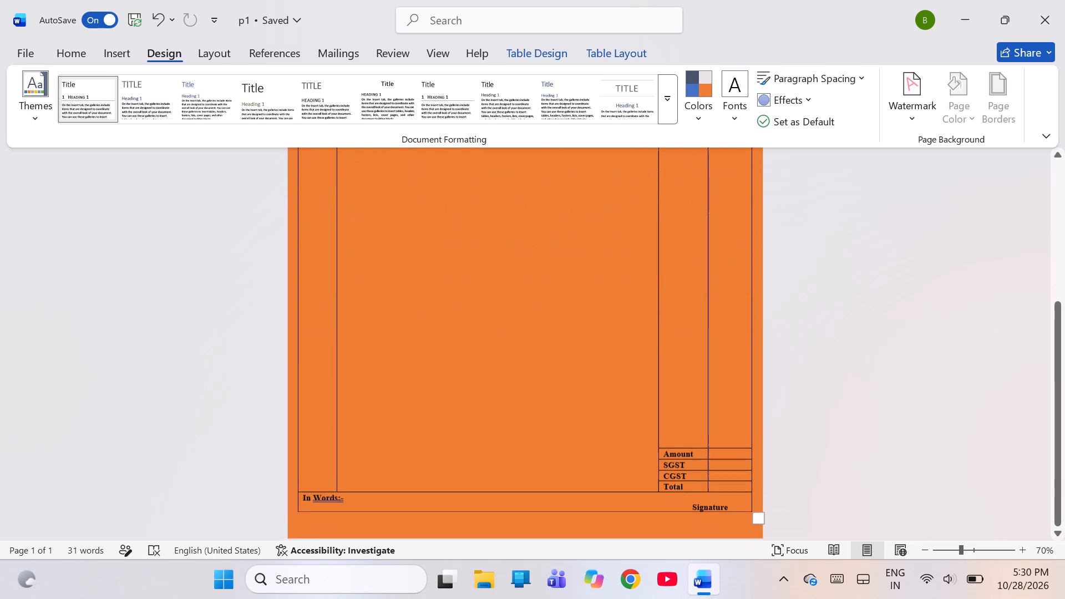
{"action": "scroll", "coordinate": [888, 298], "scroll_direction": "down", "scroll_amount": 1}
{"action": "scroll", "coordinate": [888, 298], "scroll_direction": "up", "scroll_amount": 3}
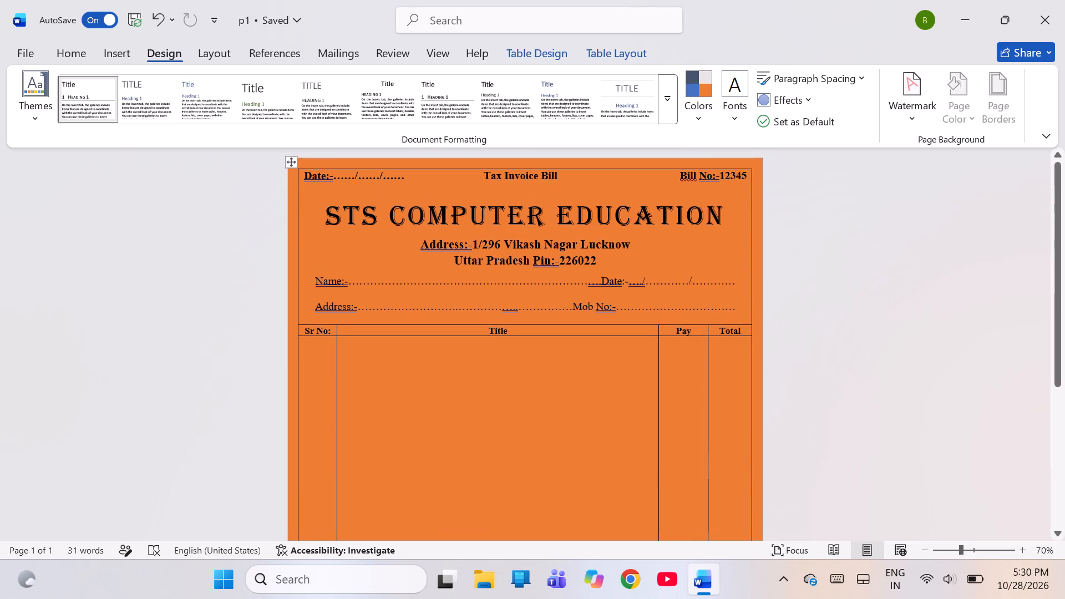
{"action": "scroll", "coordinate": [895, 275], "scroll_direction": "down", "scroll_amount": 1}
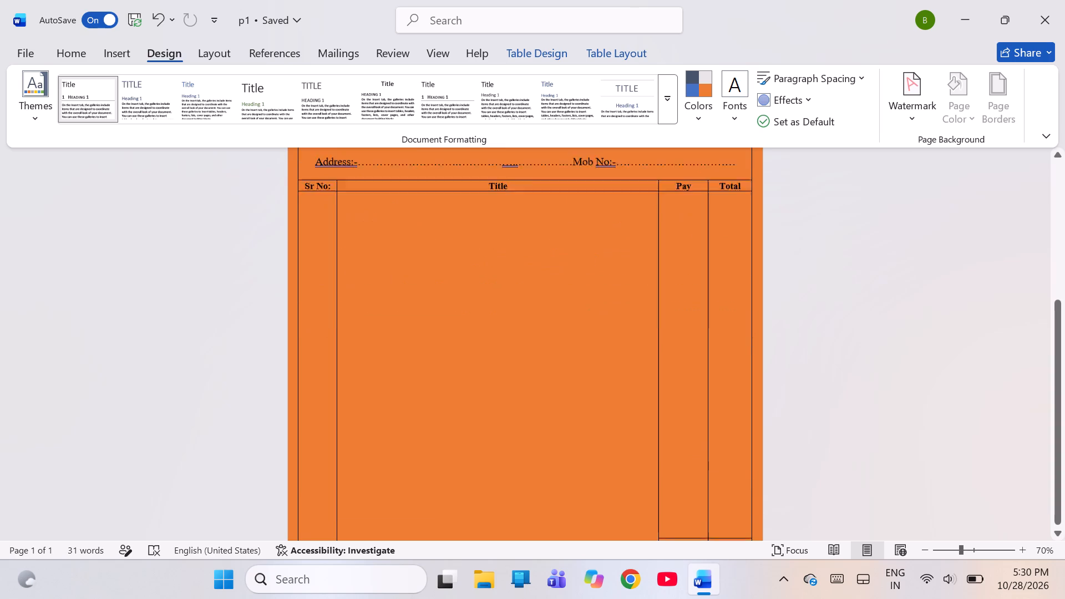
{"action": "scroll", "coordinate": [895, 275], "scroll_direction": "down", "scroll_amount": 2}
{"action": "scroll", "coordinate": [895, 275], "scroll_direction": "up", "scroll_amount": 2}
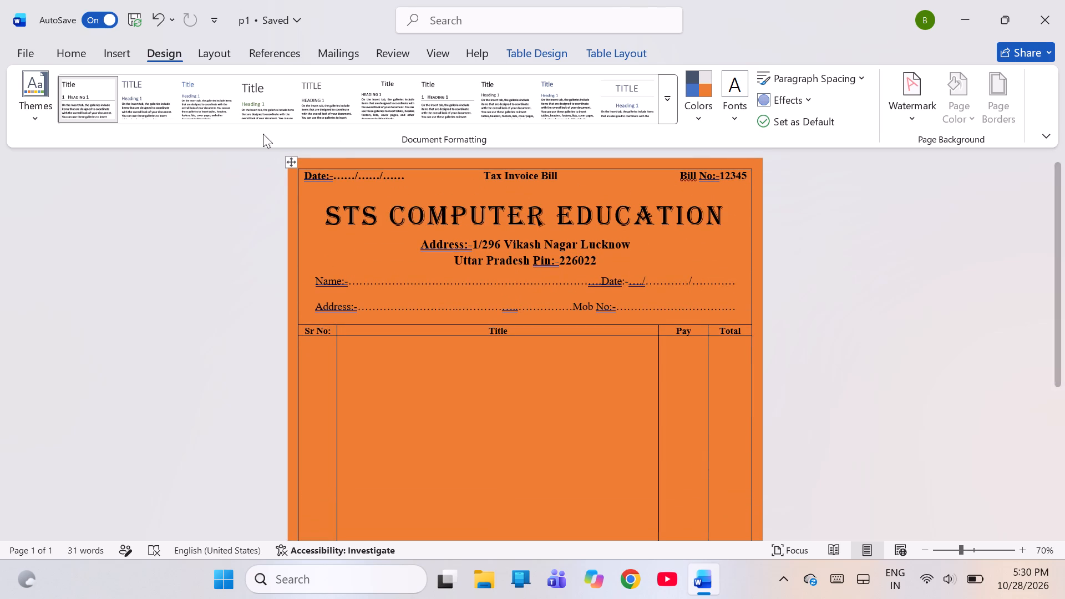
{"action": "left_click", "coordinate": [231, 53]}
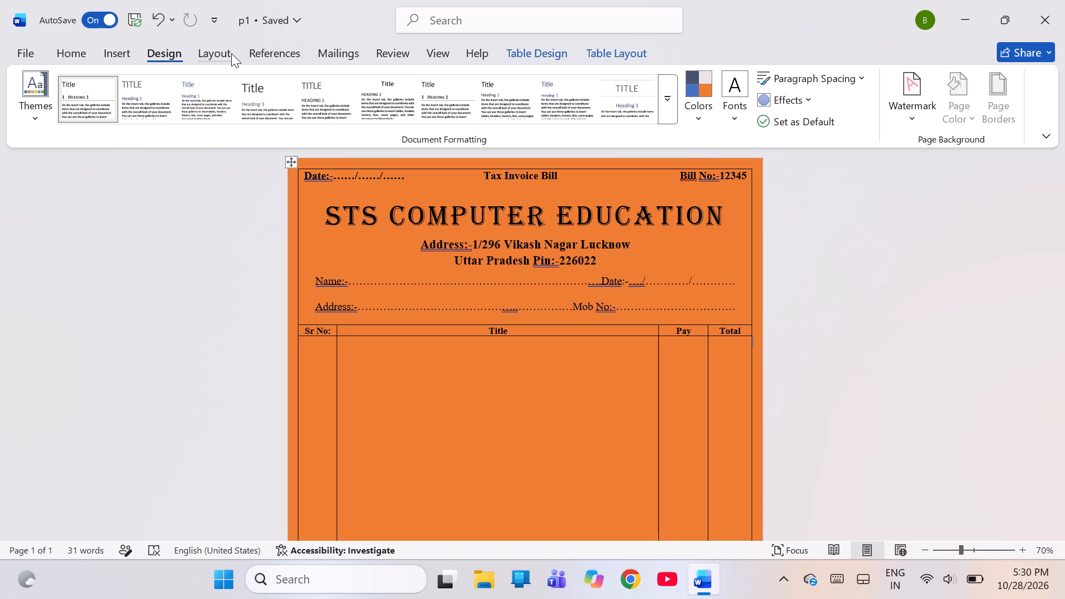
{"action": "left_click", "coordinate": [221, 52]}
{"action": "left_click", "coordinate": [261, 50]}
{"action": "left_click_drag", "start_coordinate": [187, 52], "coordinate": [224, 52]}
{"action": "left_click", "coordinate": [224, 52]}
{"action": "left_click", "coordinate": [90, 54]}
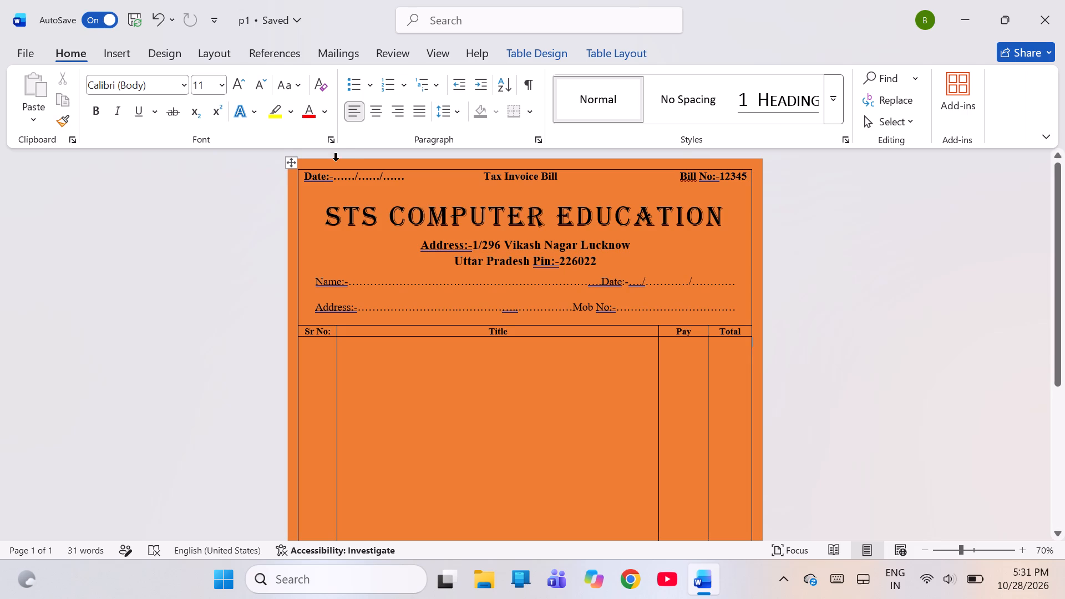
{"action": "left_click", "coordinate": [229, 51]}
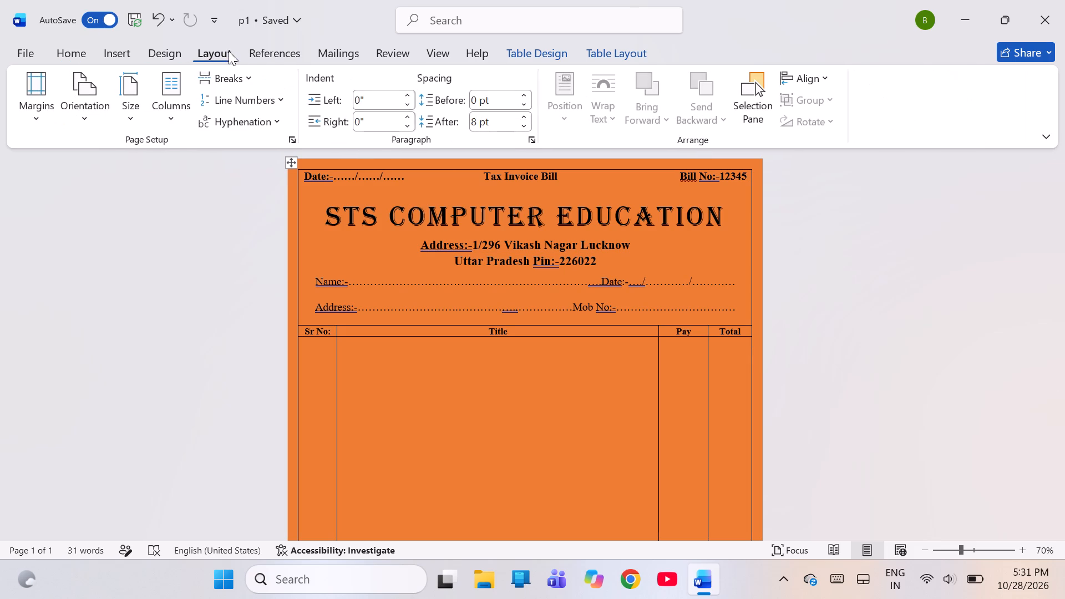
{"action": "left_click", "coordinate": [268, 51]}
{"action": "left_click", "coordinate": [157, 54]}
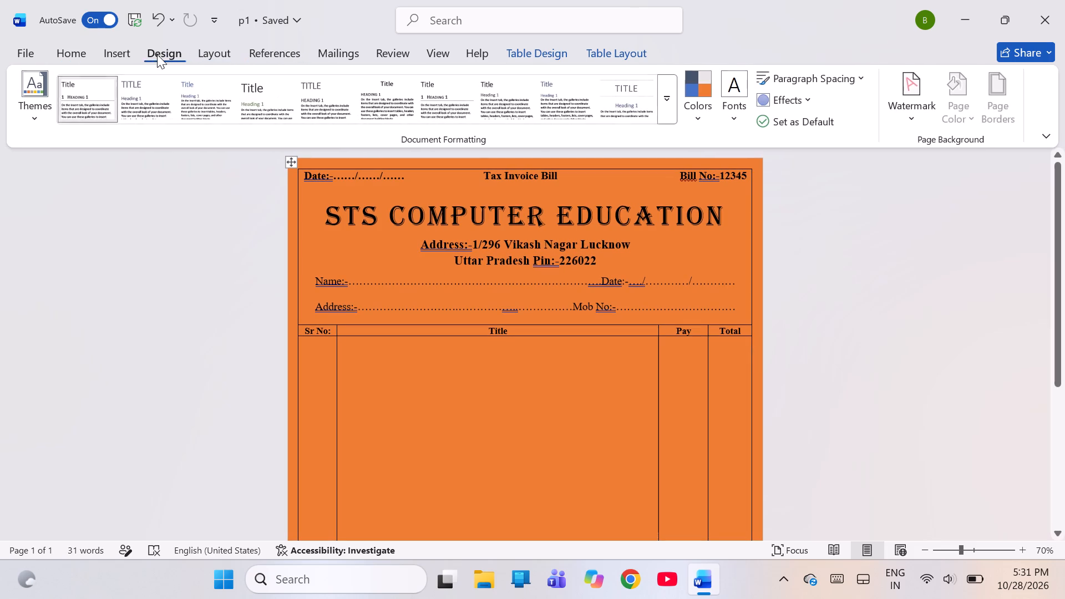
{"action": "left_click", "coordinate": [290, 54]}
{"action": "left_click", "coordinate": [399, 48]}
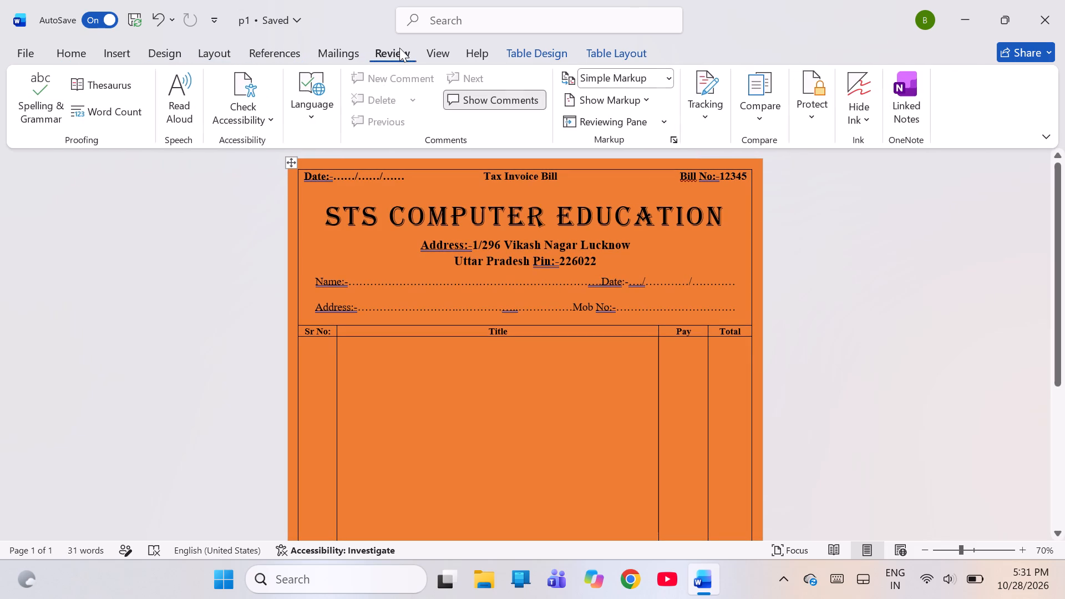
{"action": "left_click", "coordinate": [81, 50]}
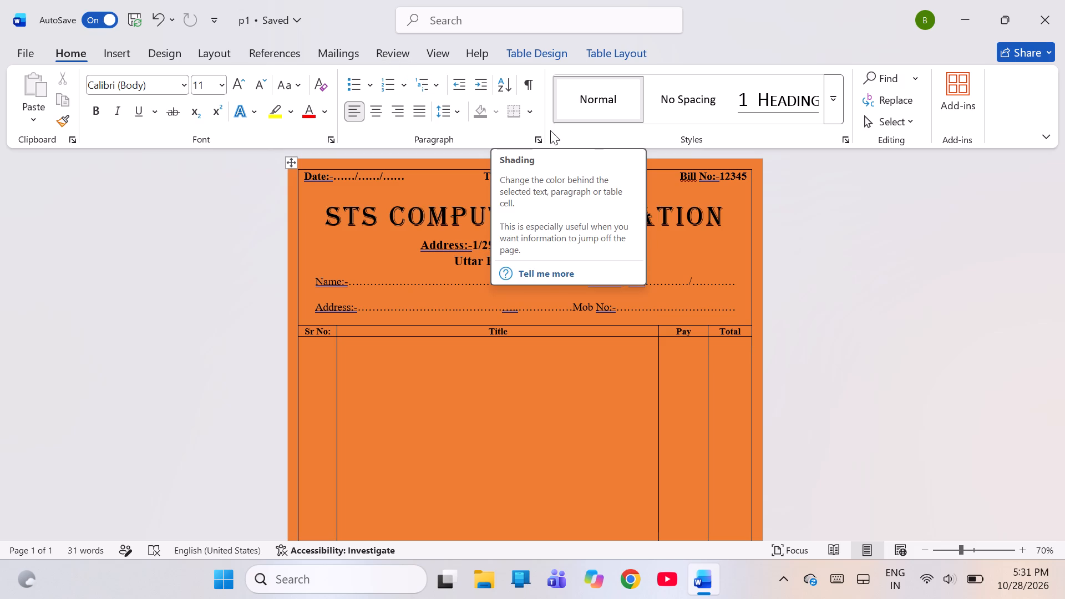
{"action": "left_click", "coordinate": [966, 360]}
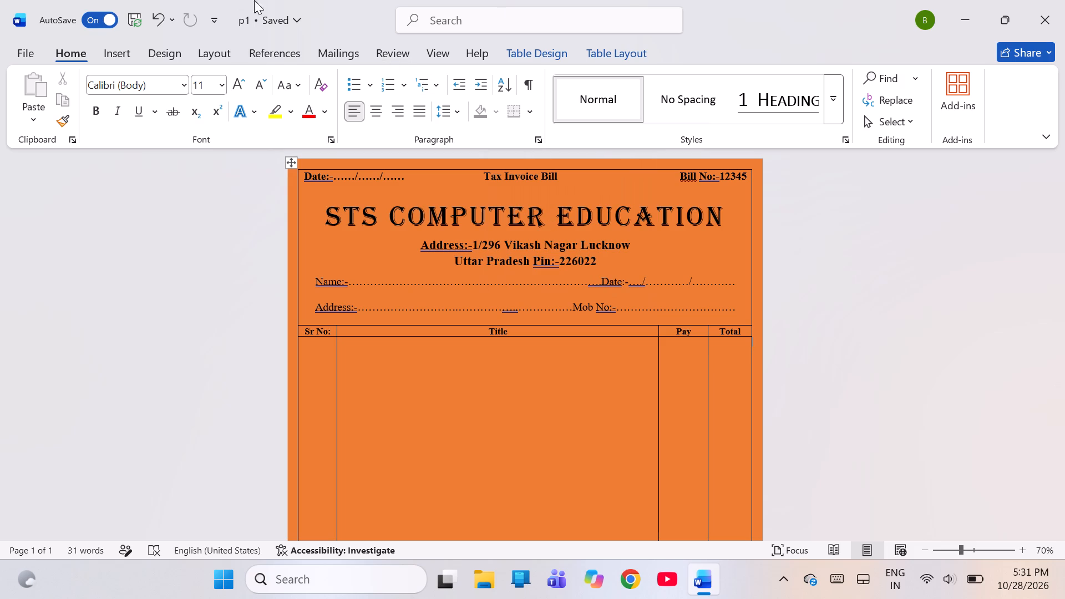
Close the tax invoice document p1.
{"action": "left_click", "coordinate": [1054, 16]}
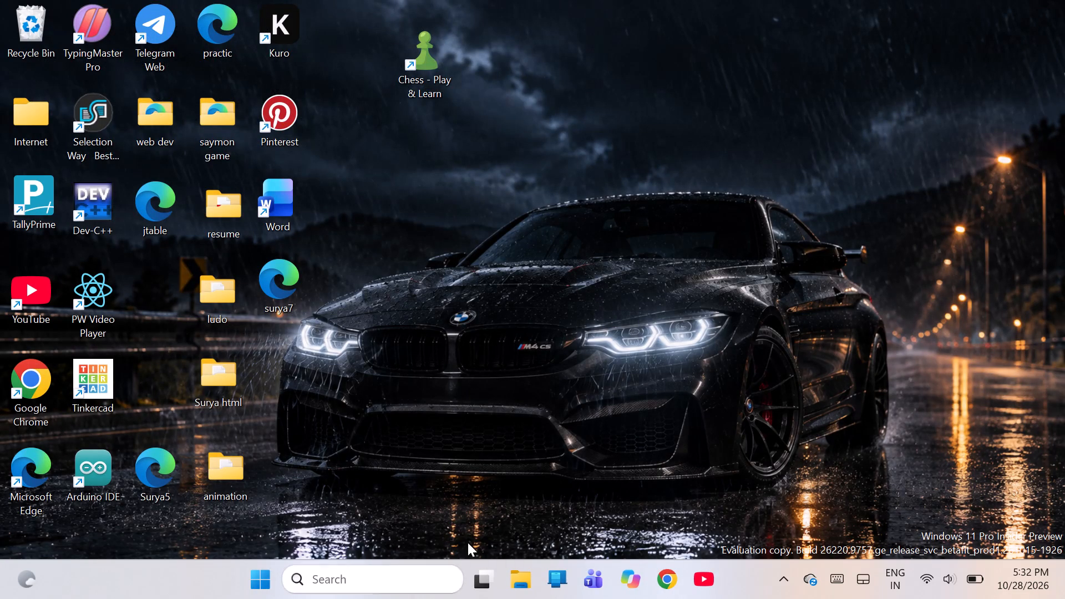
Refresh the Windows desktop.
{"action": "double_click", "coordinate": [560, 363]}
{"action": "right_click", "coordinate": [560, 363]}
{"action": "right_click", "coordinate": [625, 240]}
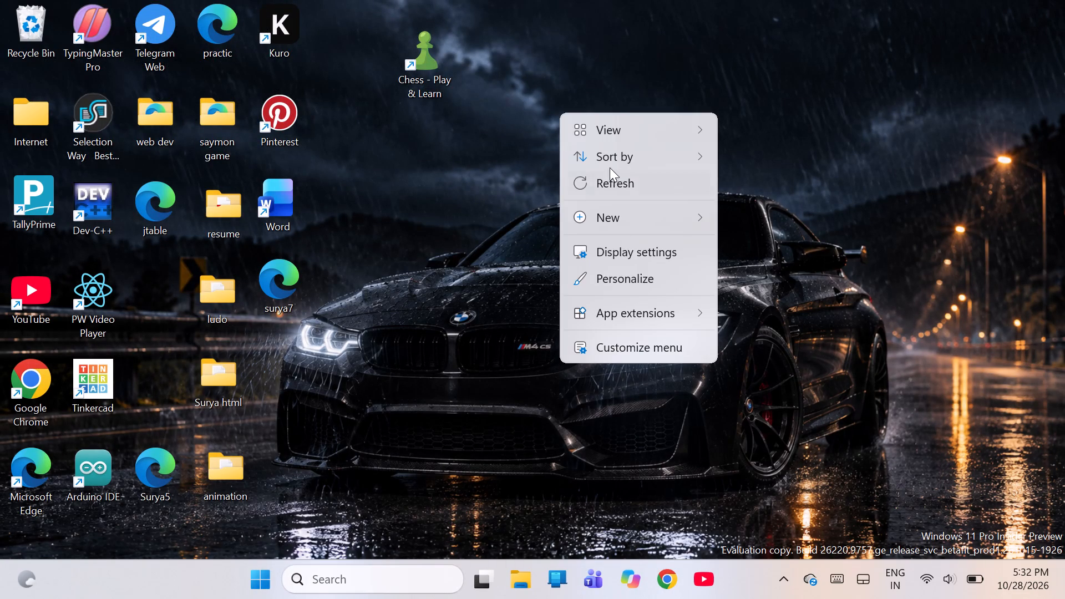
{"action": "left_click", "coordinate": [618, 181]}
{"action": "right_click", "coordinate": [618, 181]}
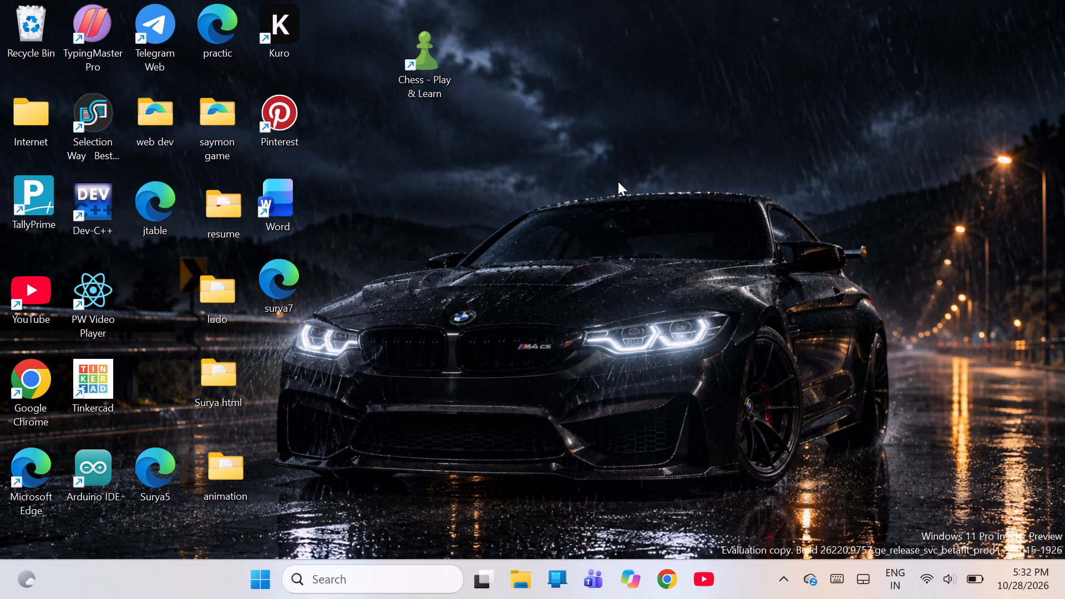
{"action": "left_click", "coordinate": [631, 254]}
Shut down the computer from the desktop, keeping the Shut down option.
{"action": "key", "text": "alt+F4"}
{"action": "left_click", "coordinate": [540, 328]}
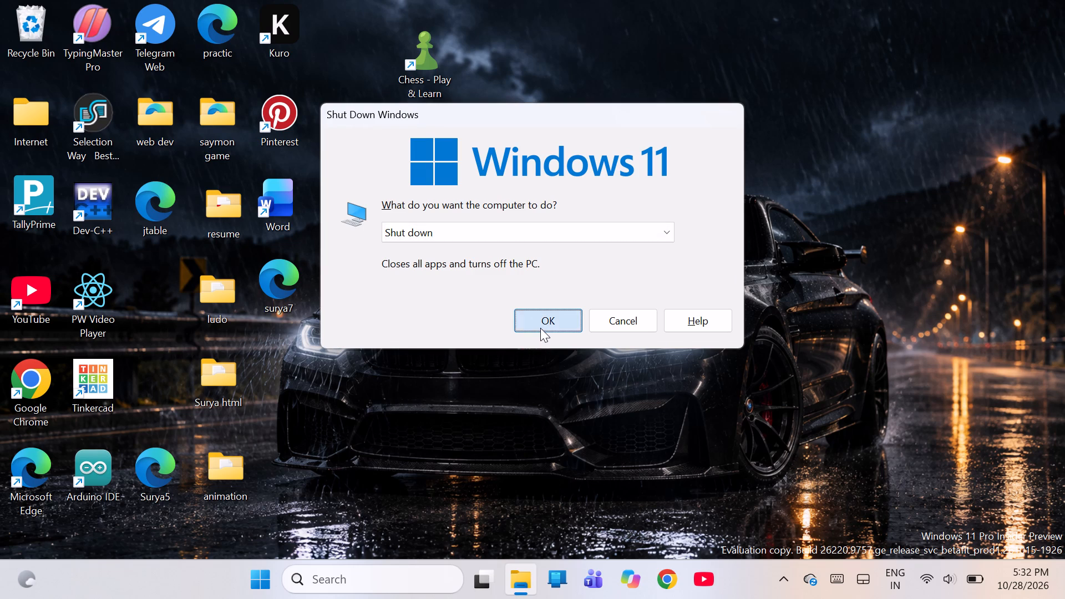